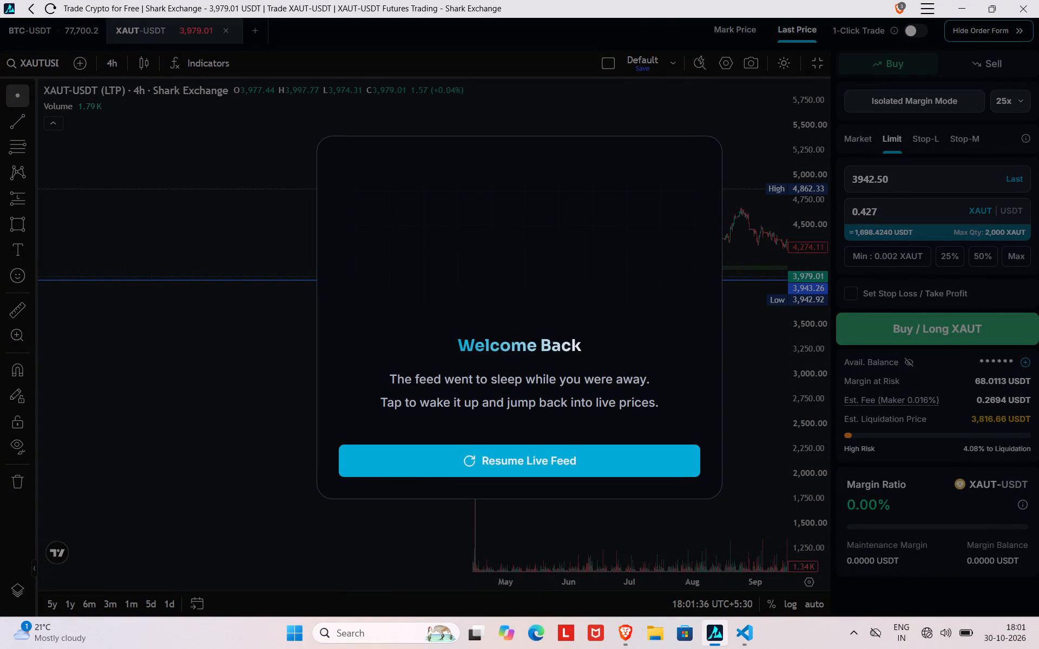
Open the list of available Wi-Fi networks and select the Shivam network for the computer's internet connection.
click(922, 633)
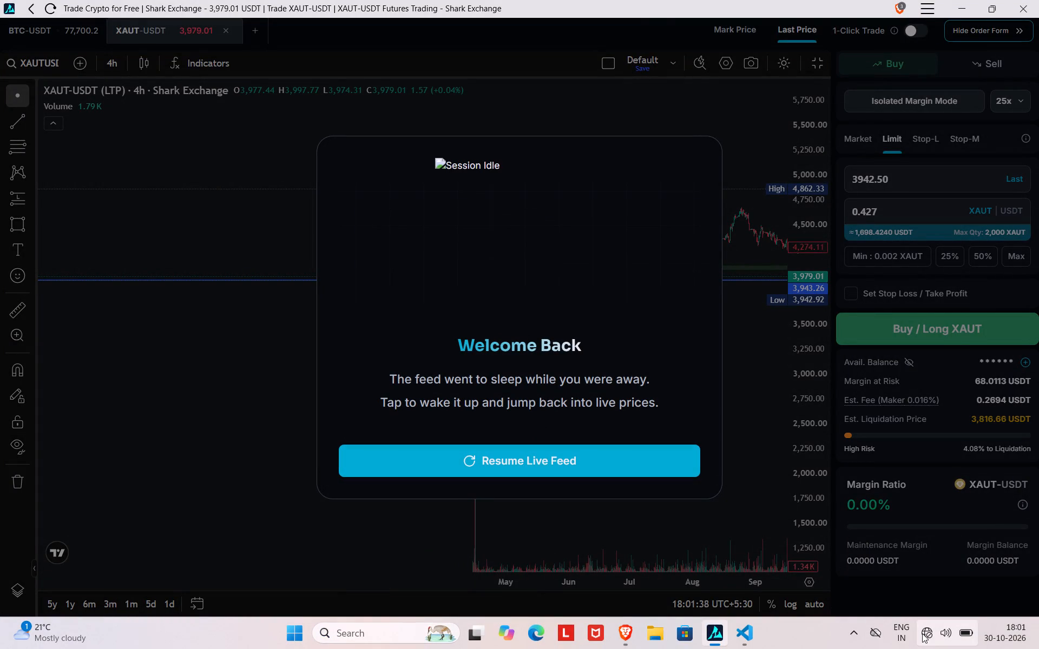
click(853, 395)
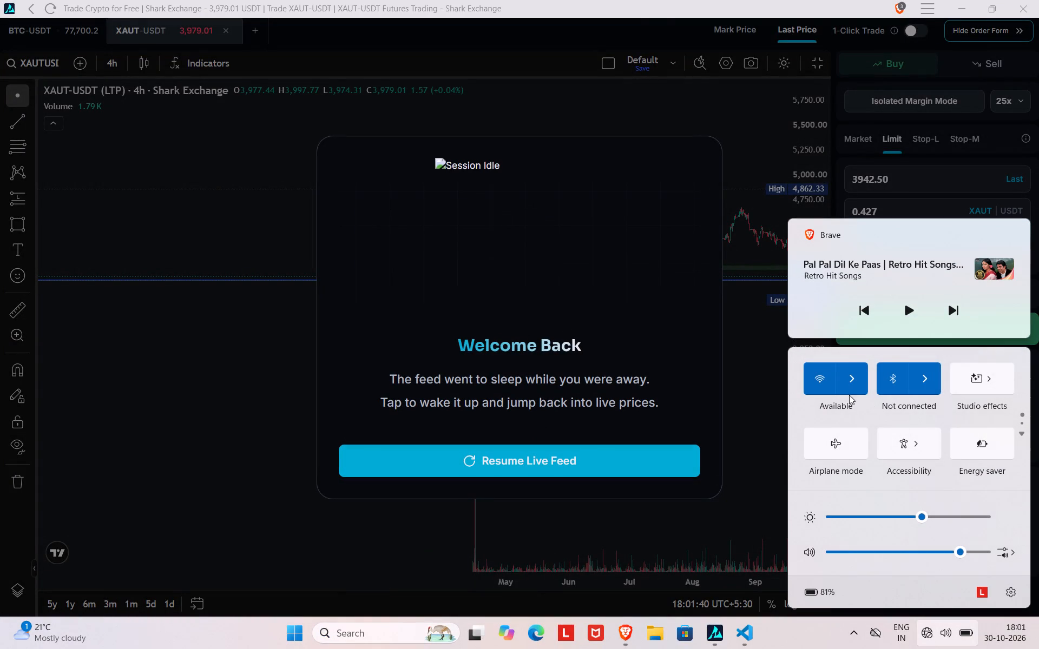
click(852, 370)
scroll(889, 417, up, 8)
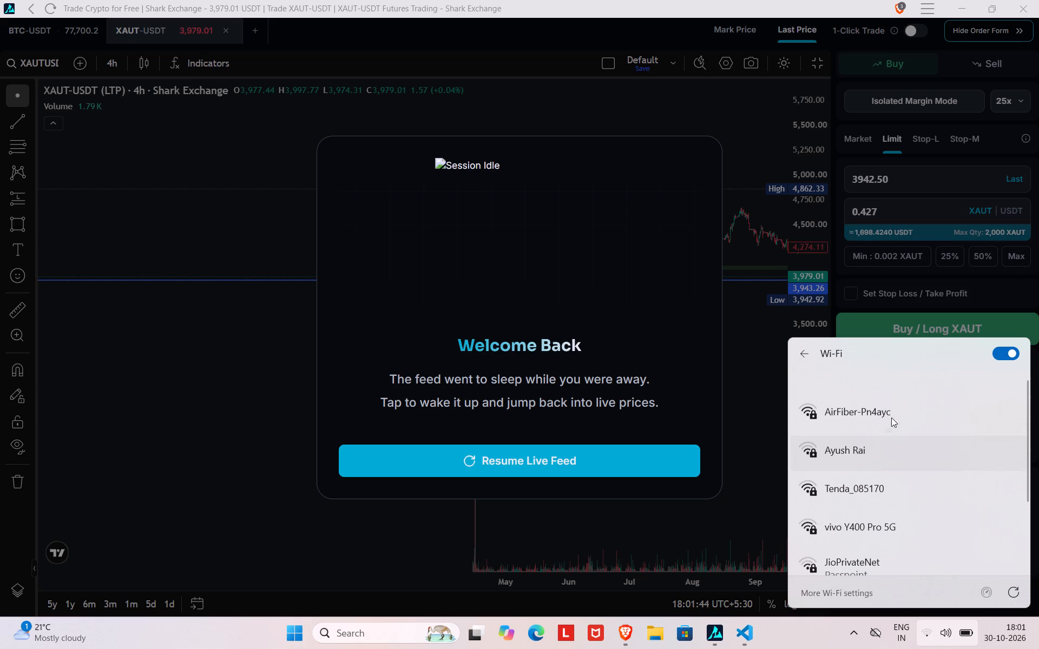
scroll(891, 418, up, 2)
click(883, 384)
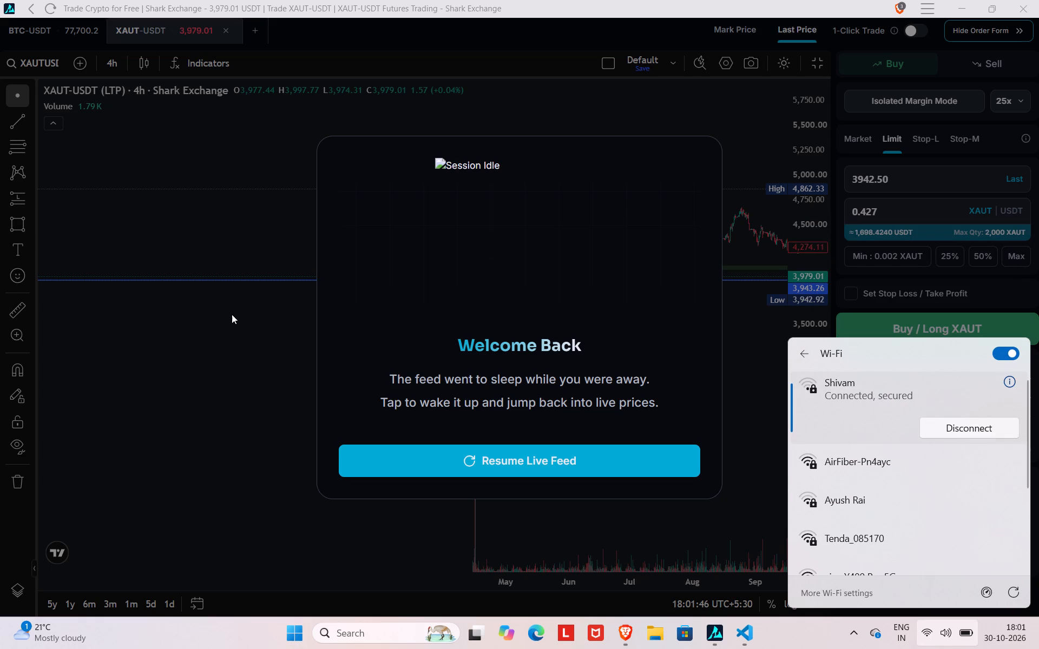
click(226, 314)
Resume the live price feed of the XAUT-USDT trading page.
click(479, 466)
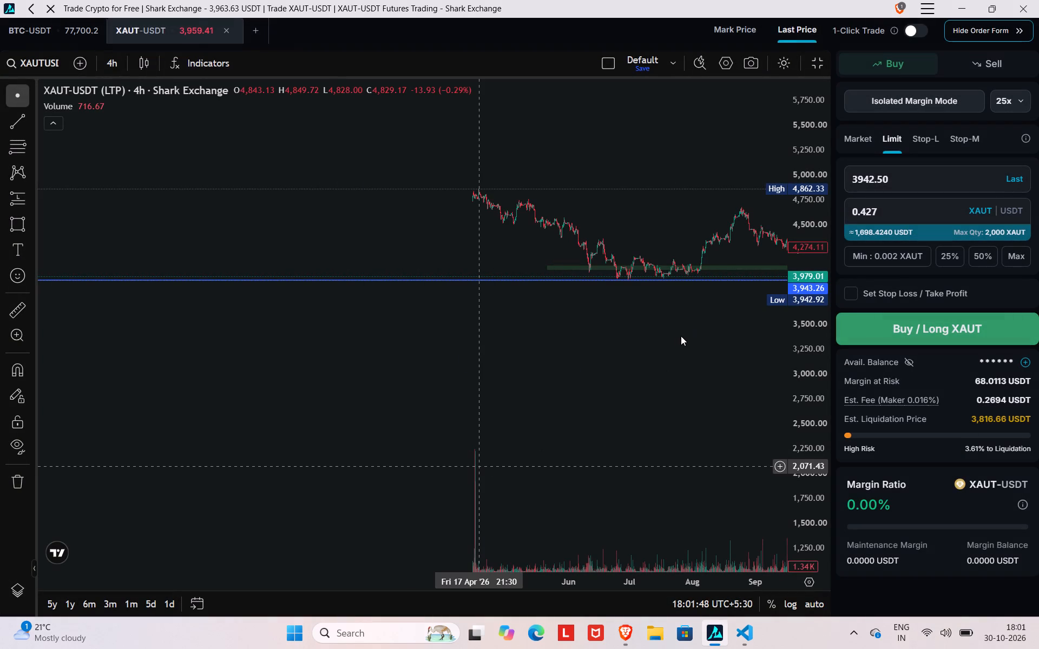
Examine the latest price action on the XAUT-USDT 15-minute chart, including the area around the blue horizontal line.
drag(678, 337, 474, 377)
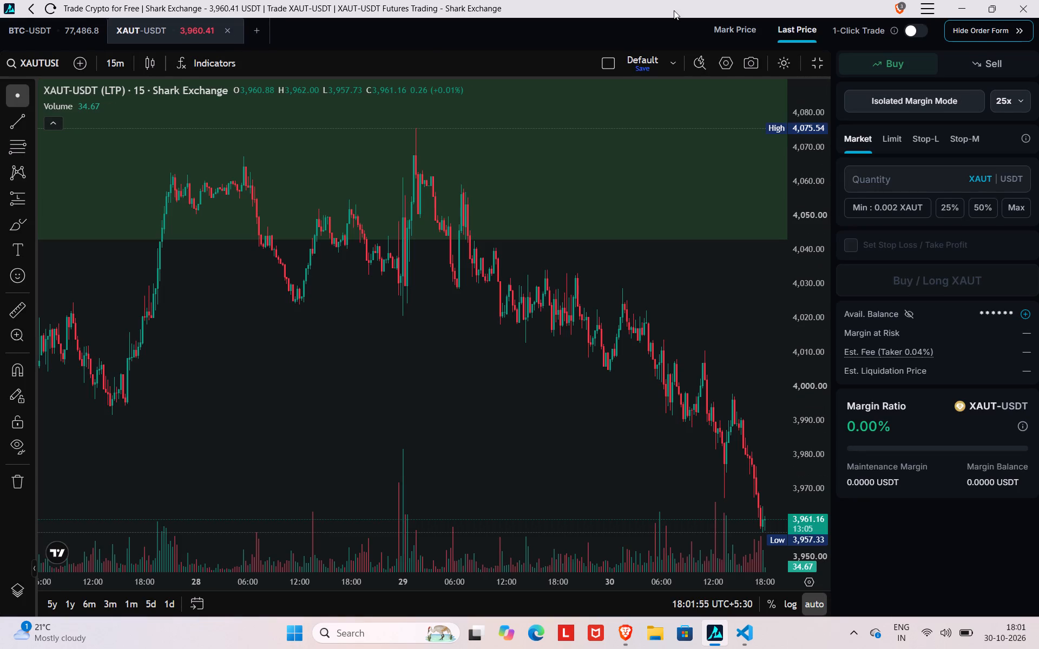
scroll(800, 405, down, 7)
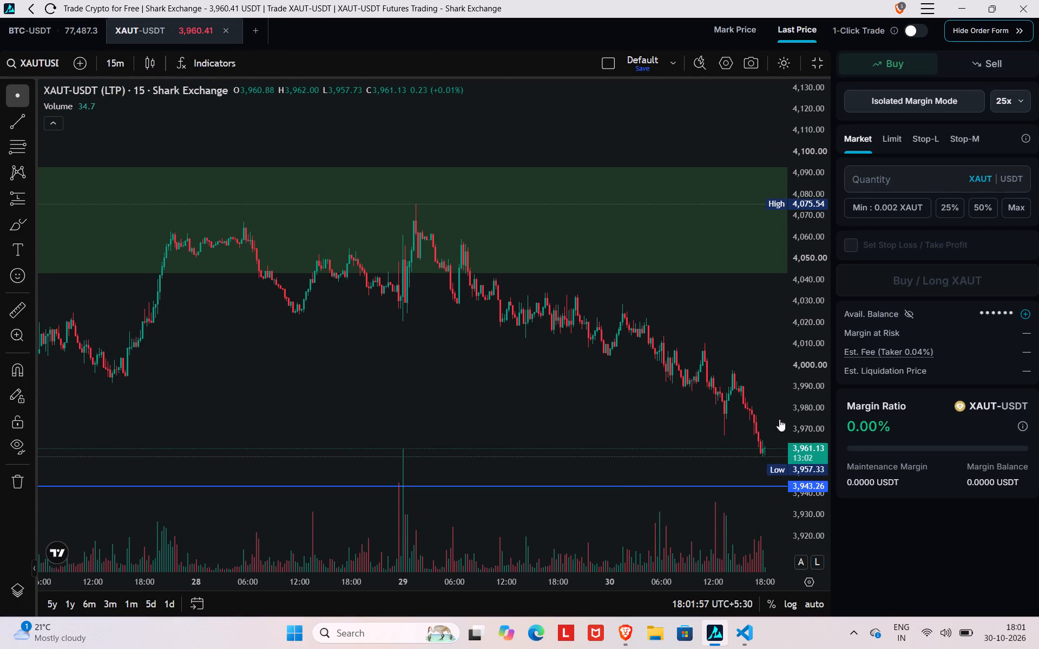
drag(605, 390, 303, 398)
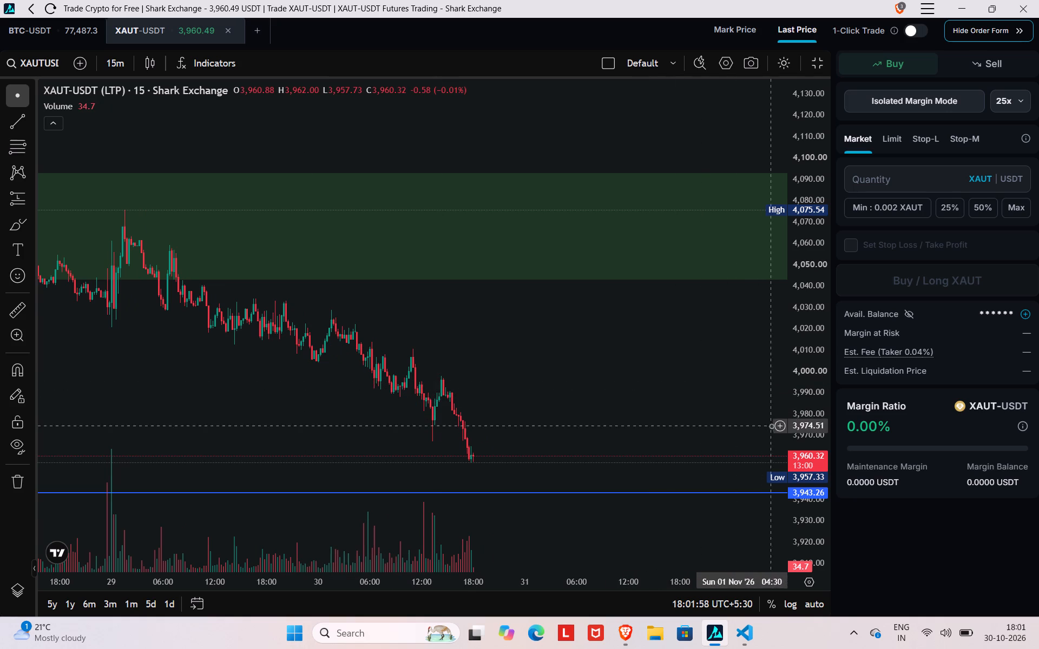
Set up a Limit sell order for XAUT-USDT with the quantity at 50%.
scroll(806, 440, up, 7)
scroll(534, 276, up, 5)
drag(426, 422, 609, 169)
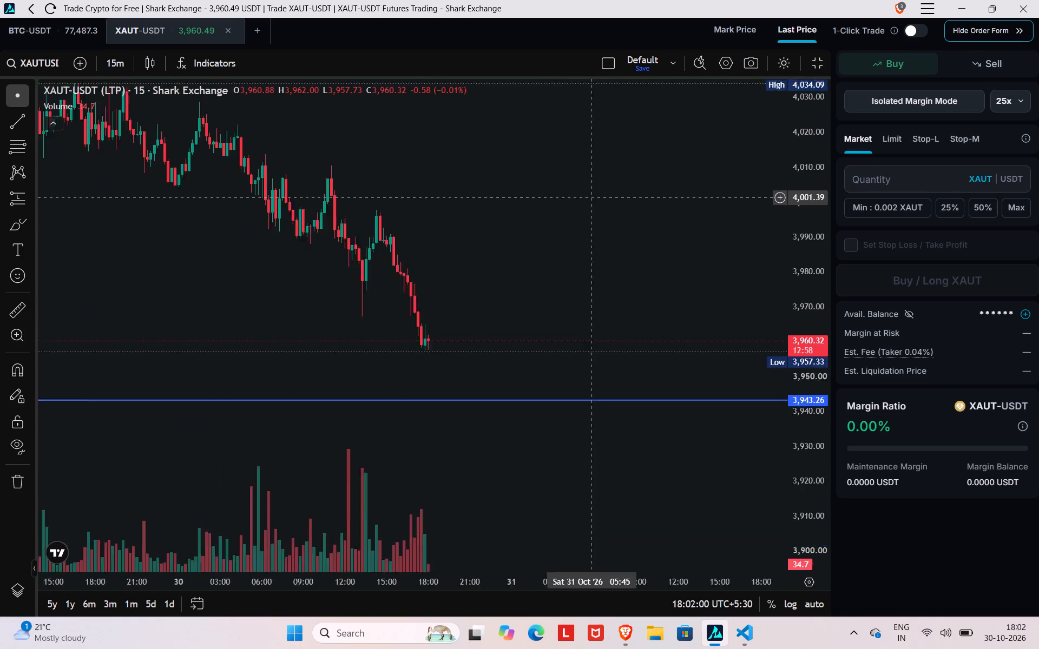
drag(609, 169, 624, 148)
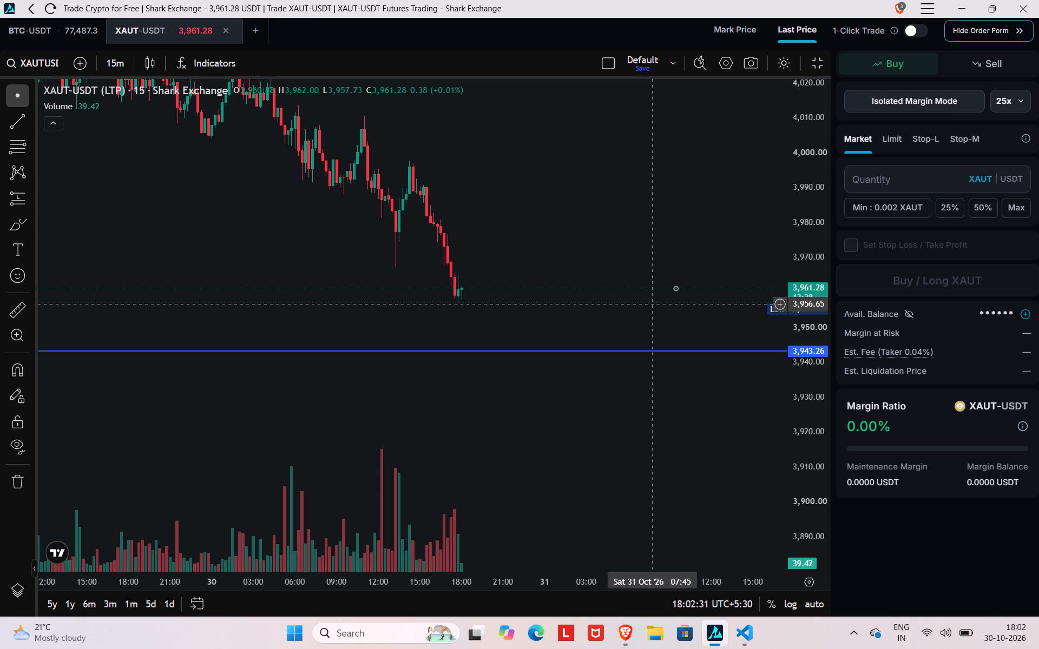
scroll(798, 380, up, 6)
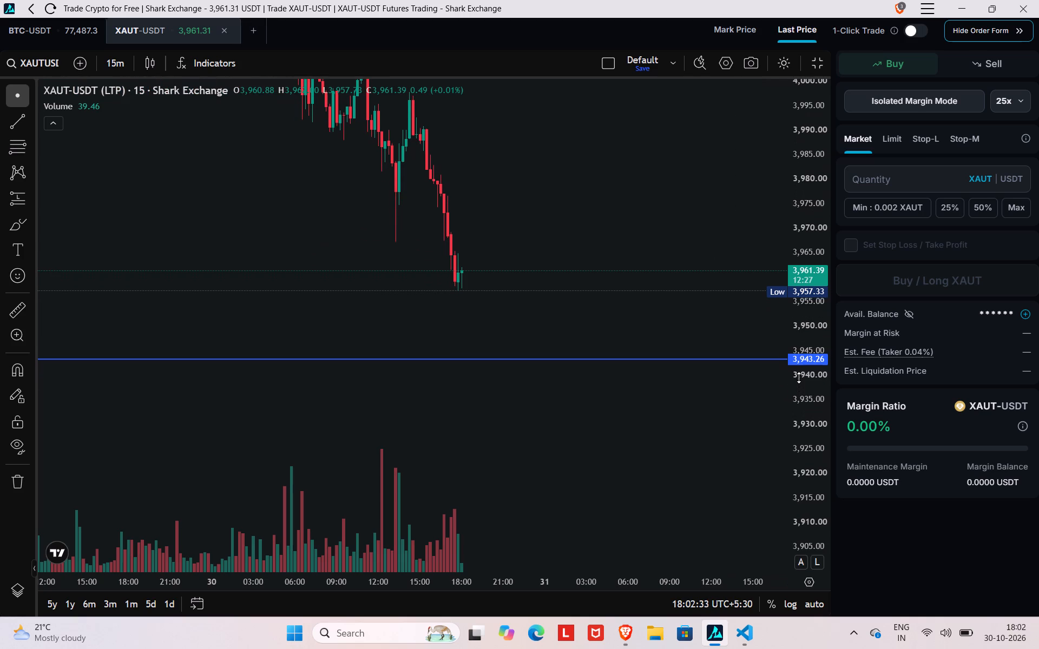
drag(546, 449, 519, 449)
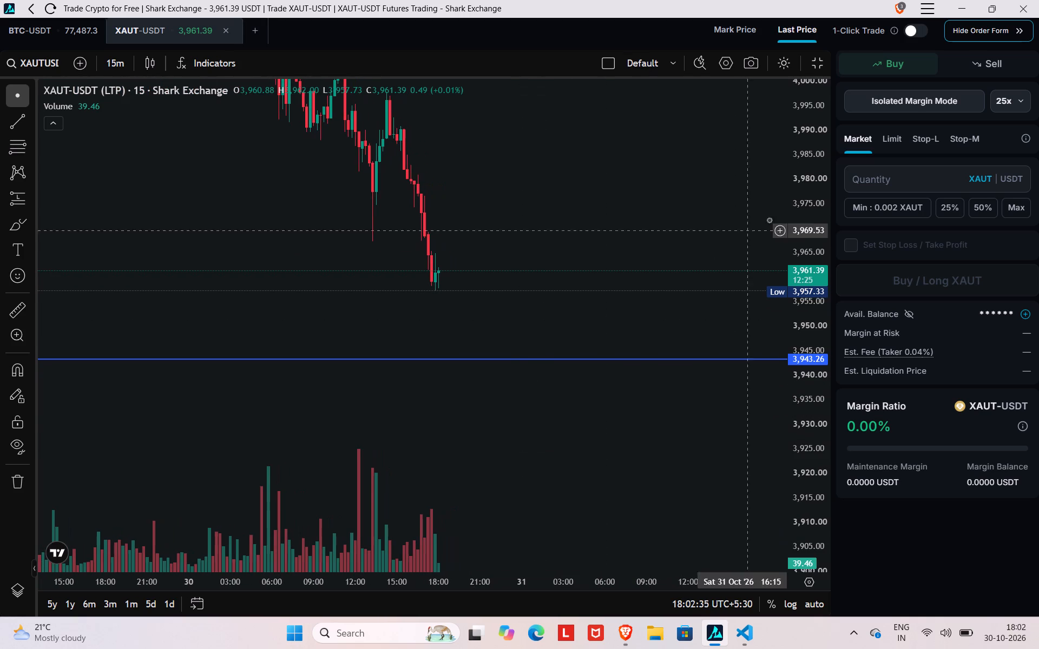
click(974, 210)
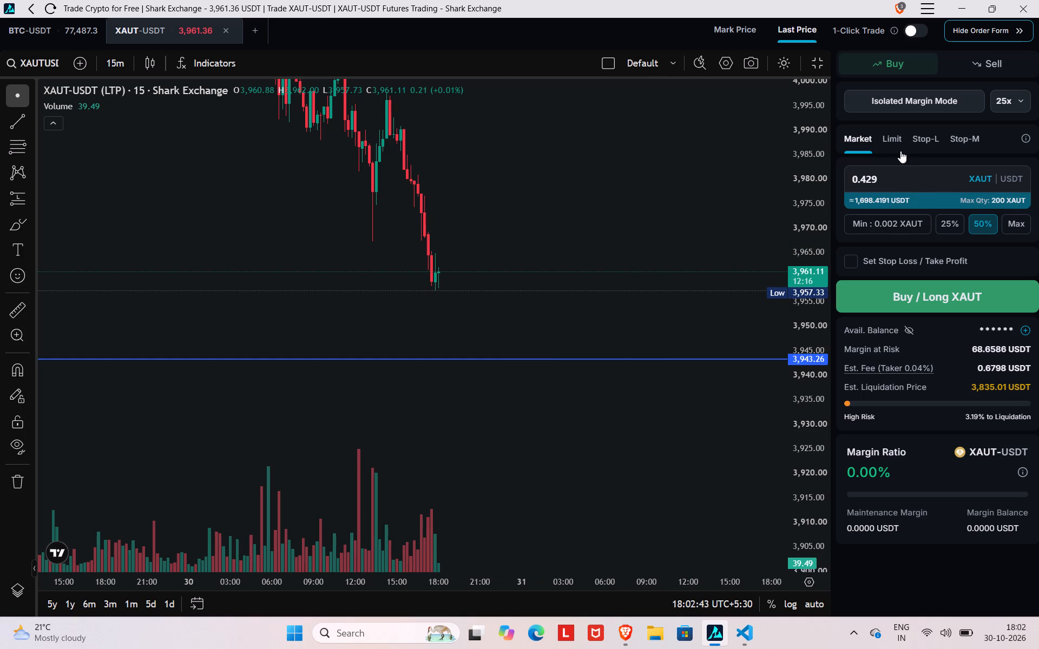
click(887, 139)
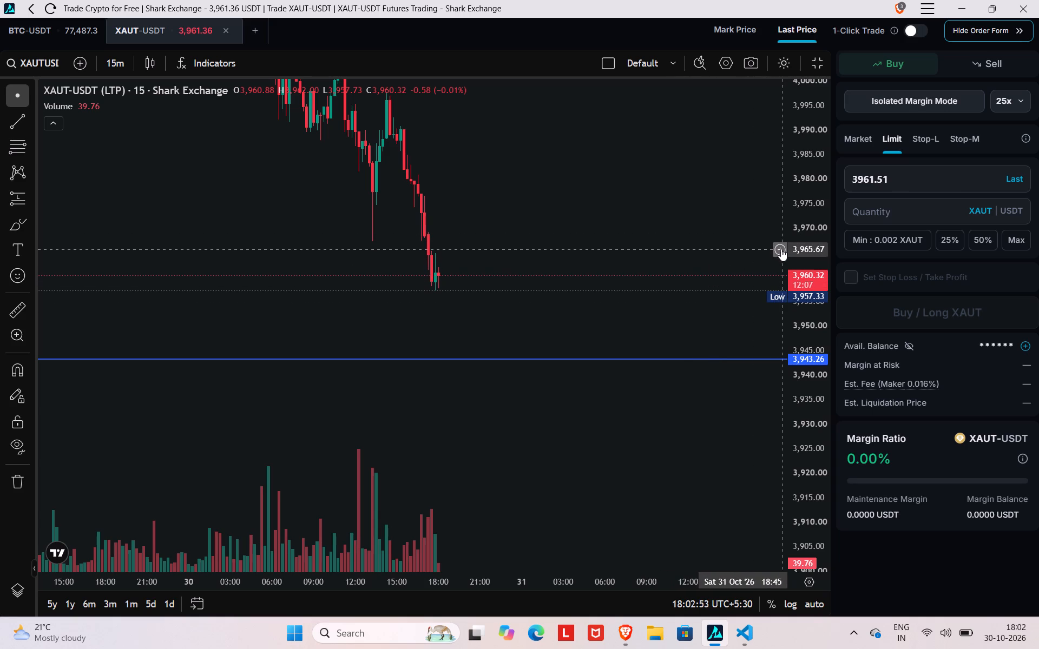
click(971, 62)
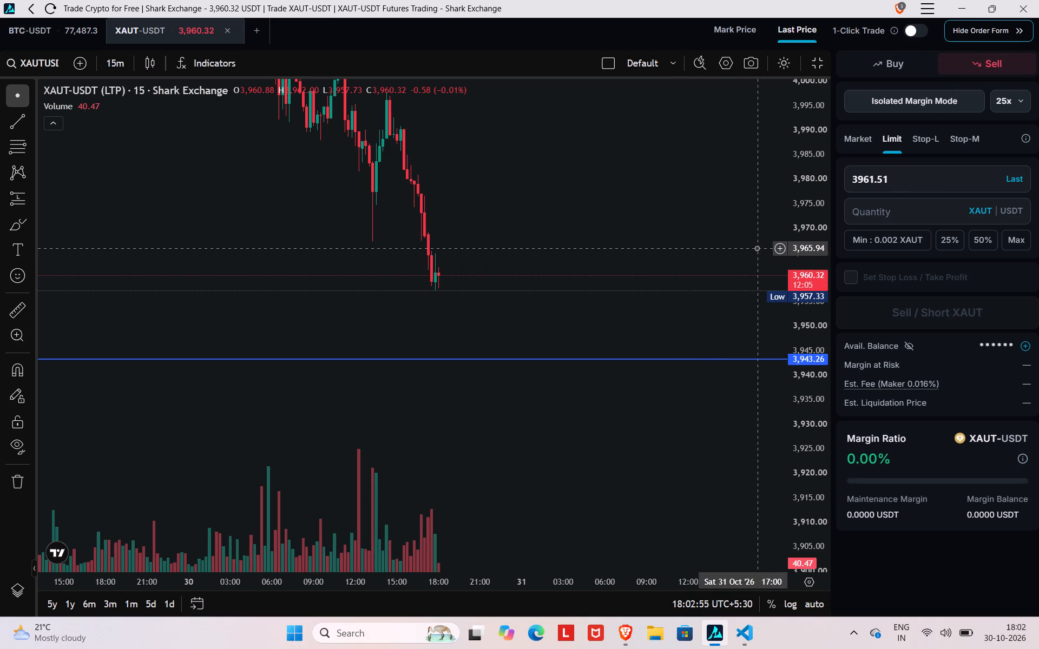
click(785, 244)
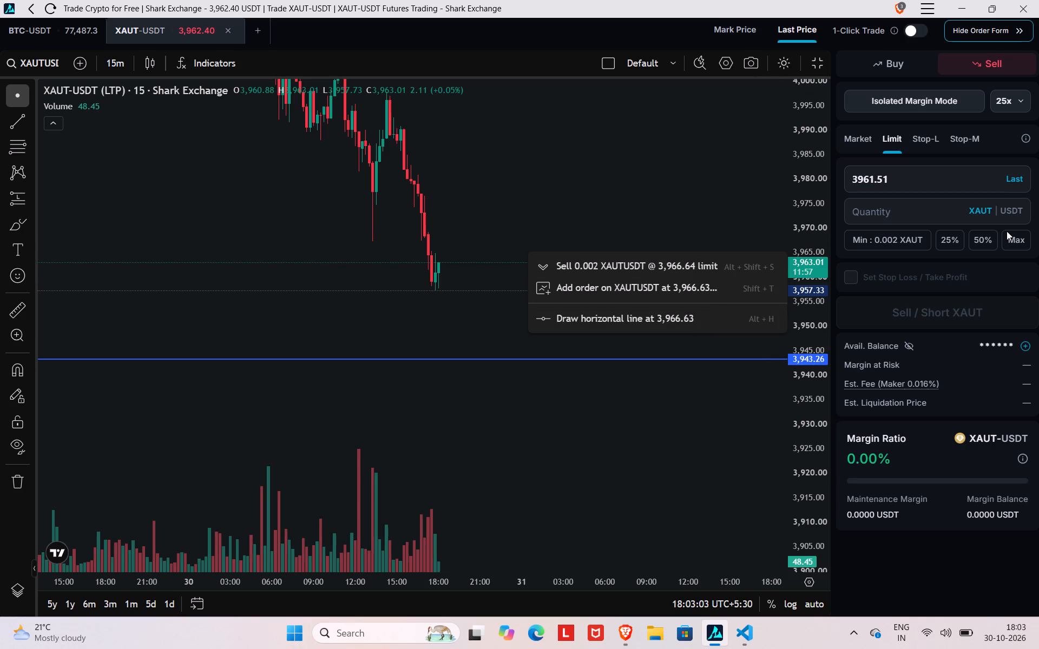
click(975, 244)
click(705, 384)
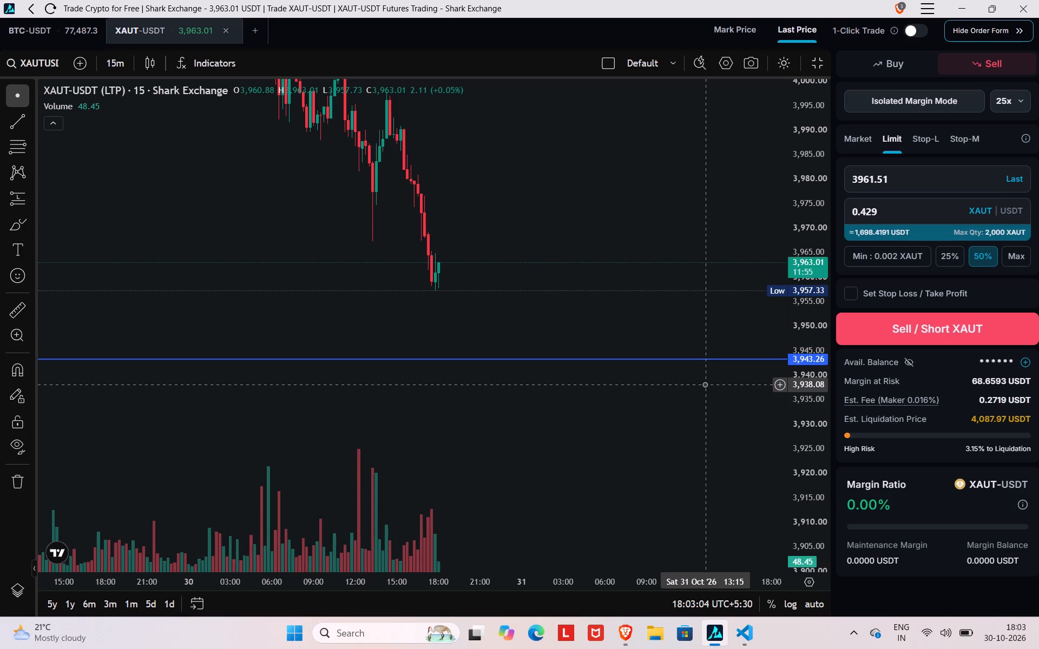
Set the limit price to 3966 and submit the Sell / Short XAUT order.
click(904, 182)
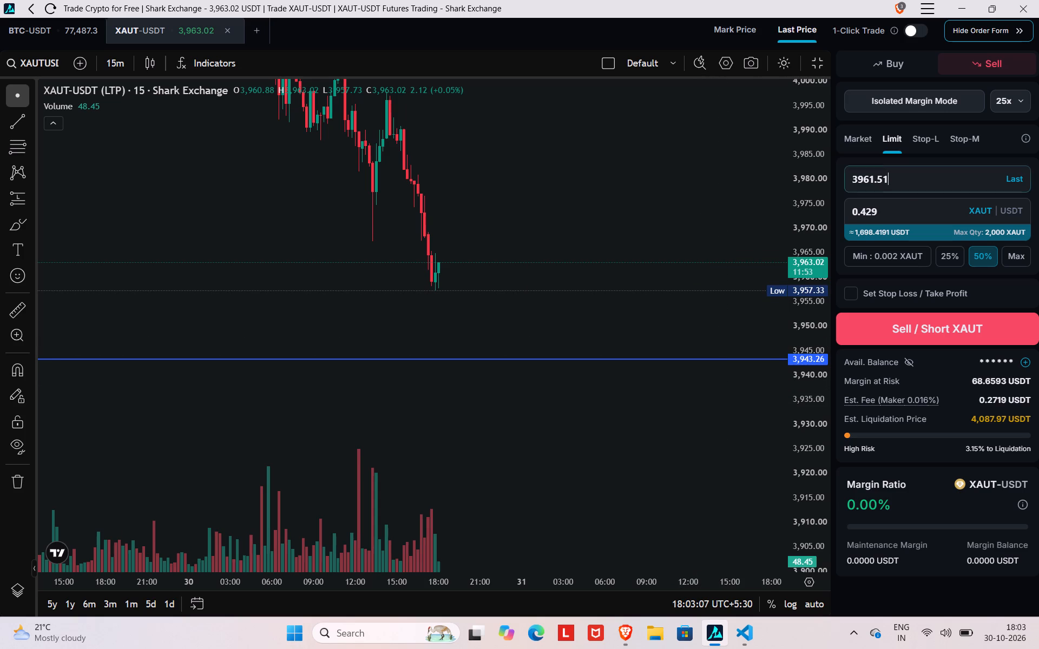
key(BackSpace)
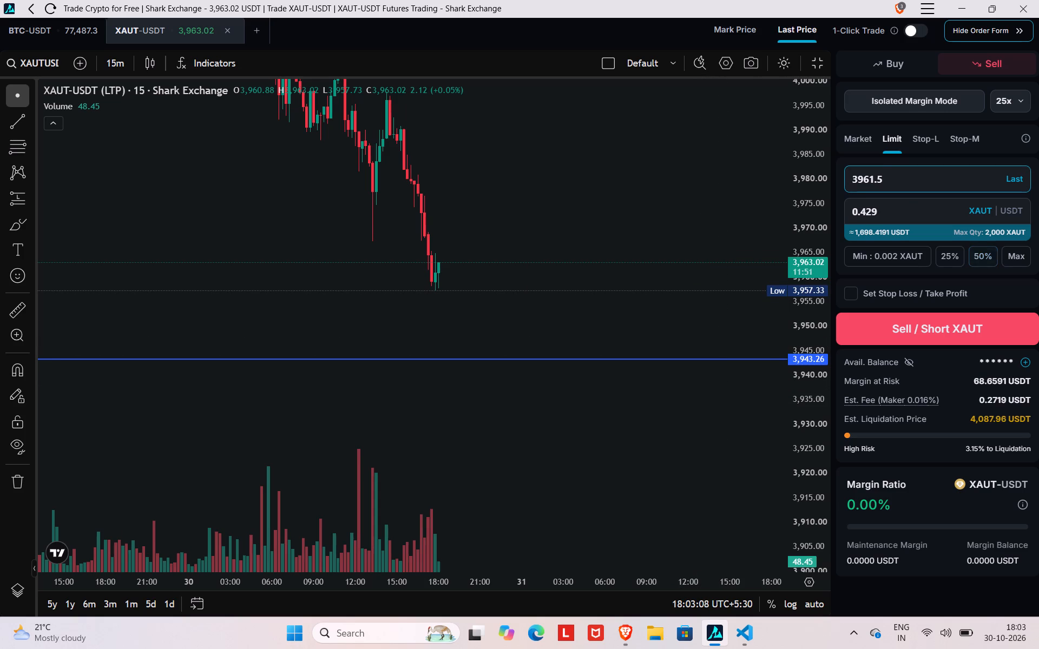
key(BackSpace)
key(BackSpace)
key(BackSpace)
key(6)
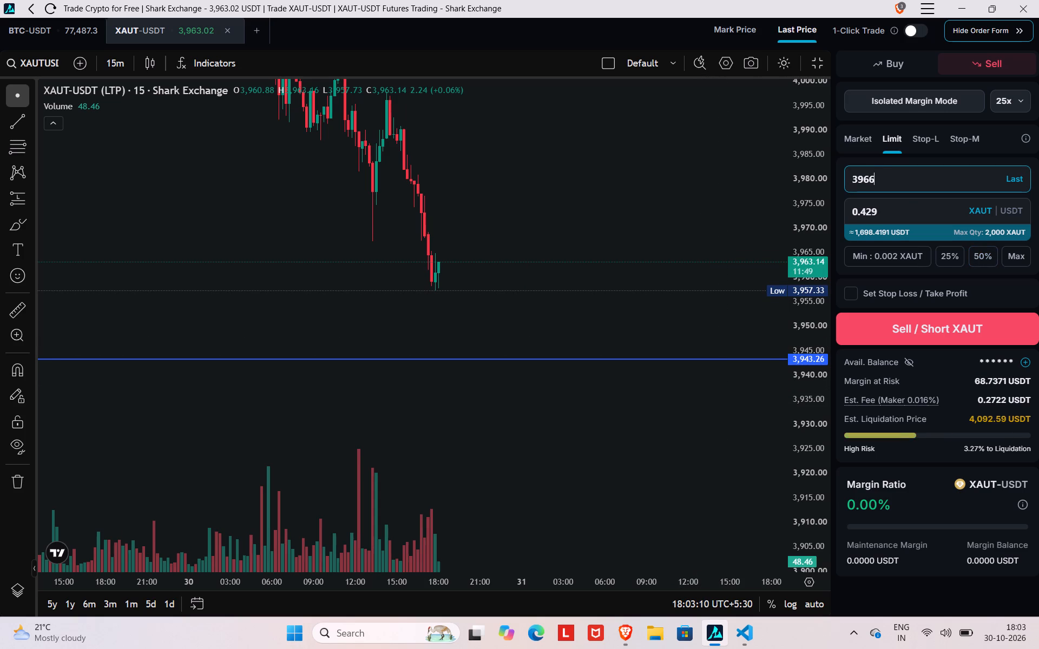
click(914, 328)
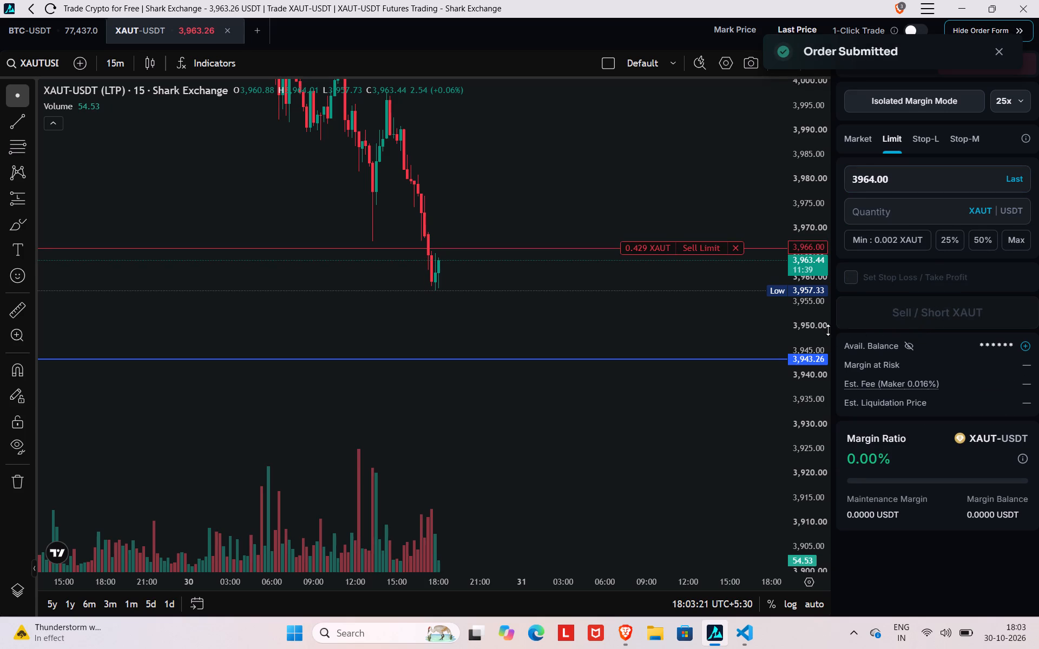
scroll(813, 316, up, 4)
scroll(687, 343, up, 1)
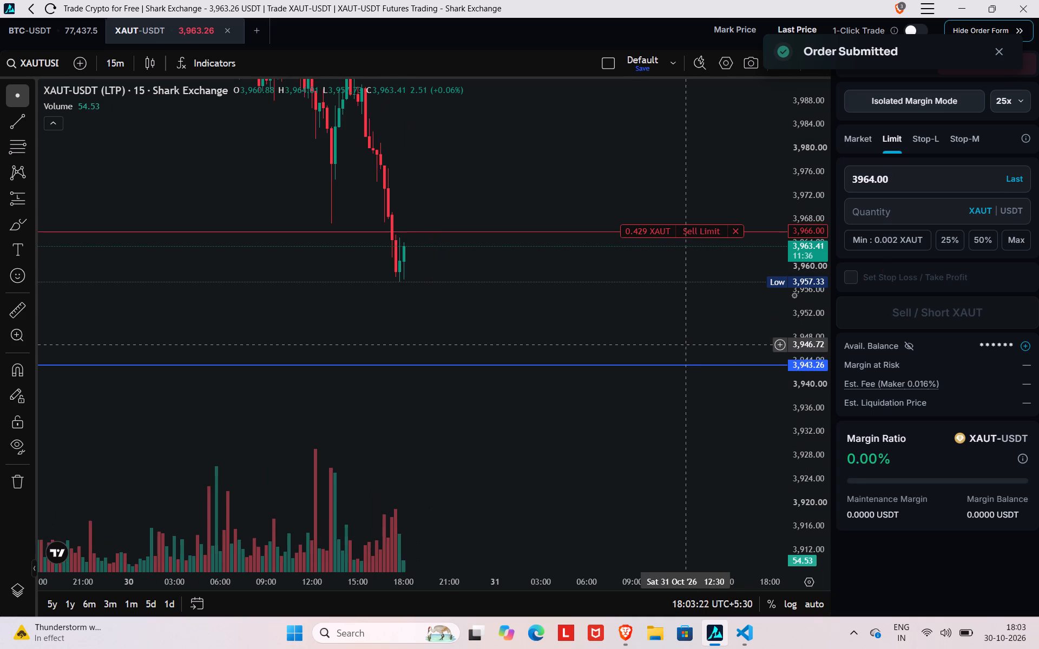
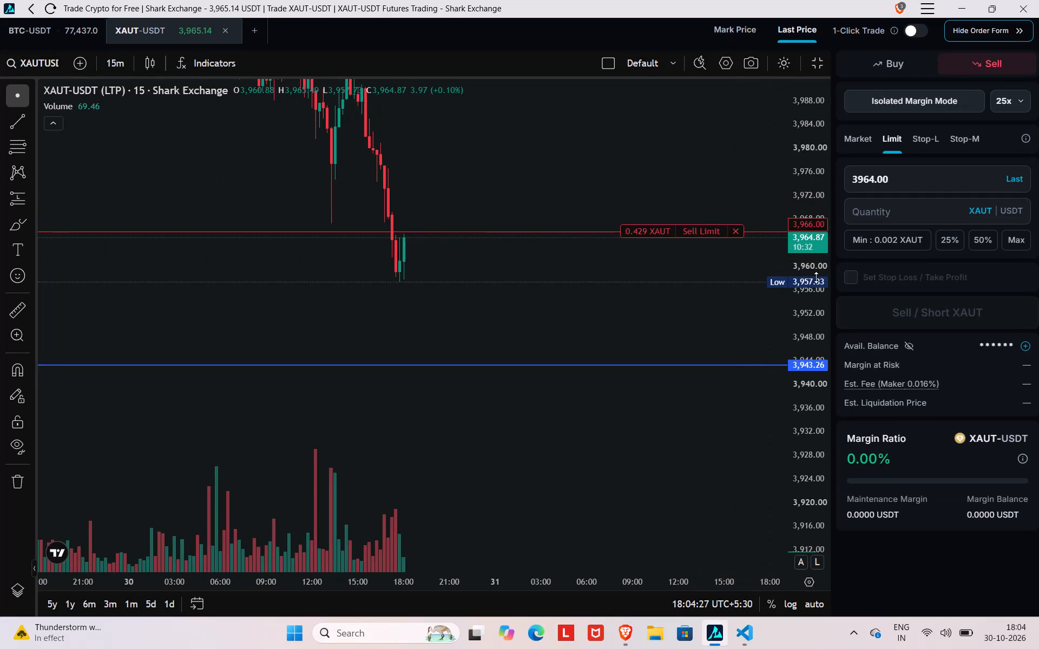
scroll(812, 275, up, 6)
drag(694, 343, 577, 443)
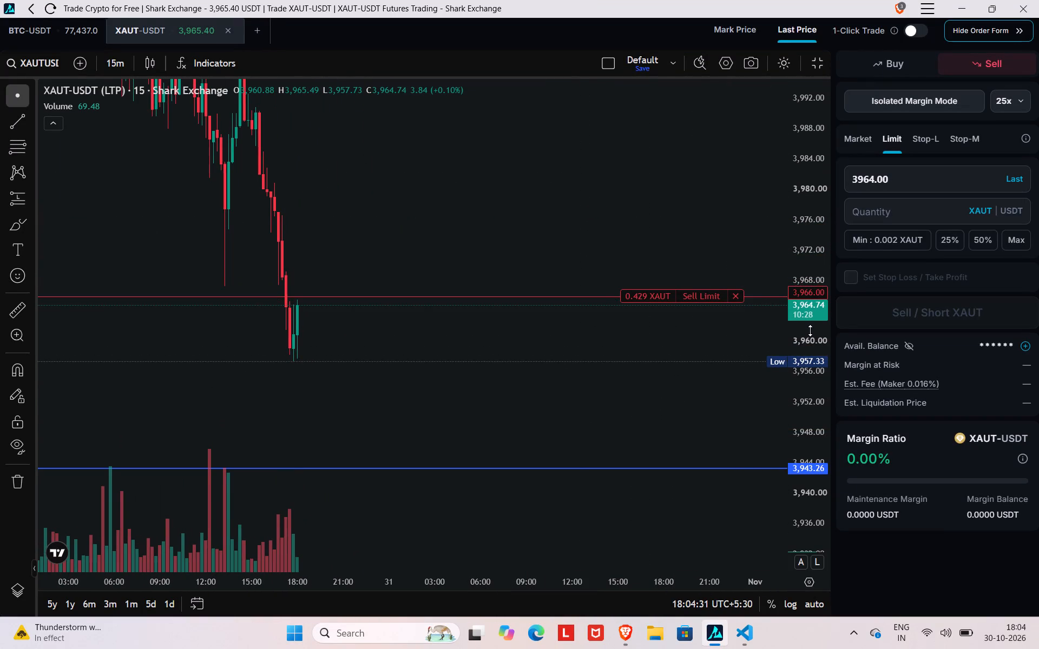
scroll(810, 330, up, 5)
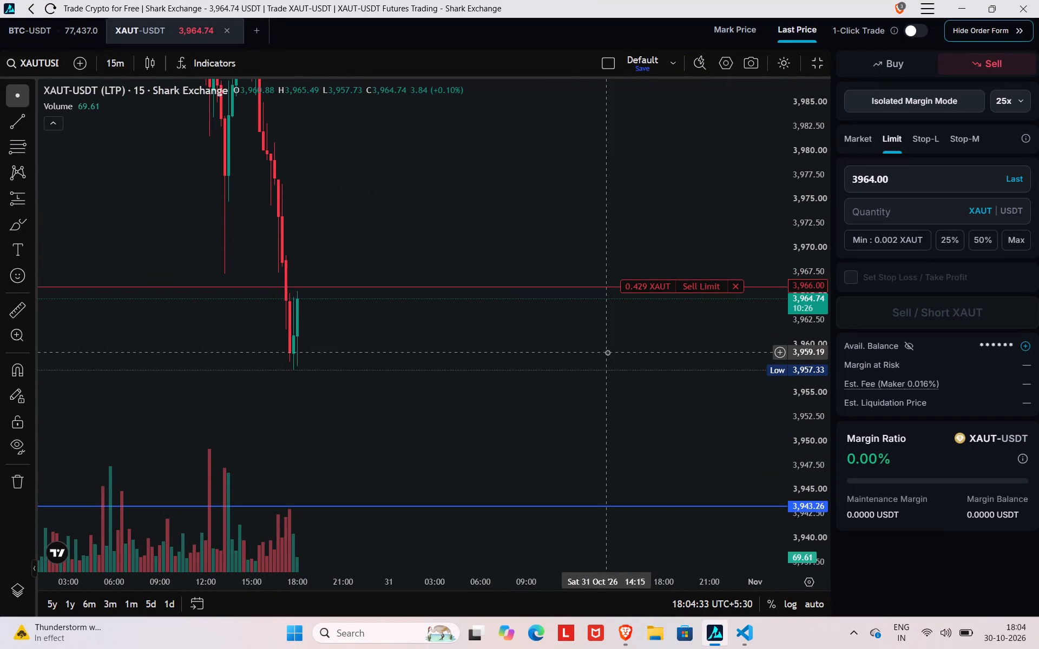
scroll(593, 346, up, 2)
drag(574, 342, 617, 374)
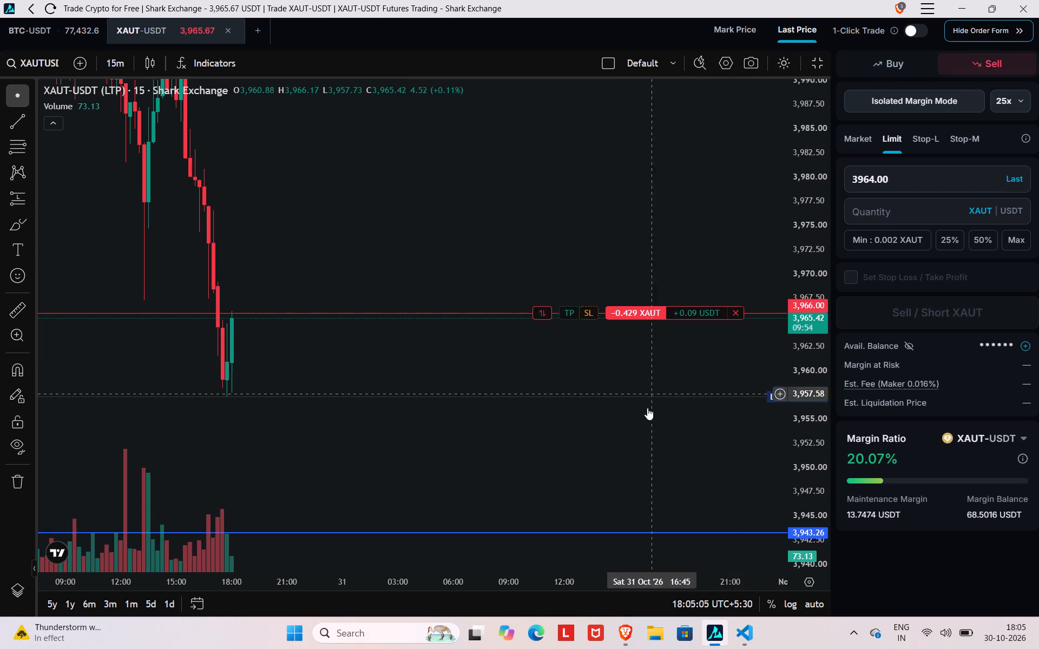
Add a take-profit order at 3943.48 to the open 0.429 XAUT short position, next to the blue 3943.26 line.
scroll(591, 351, down, 3)
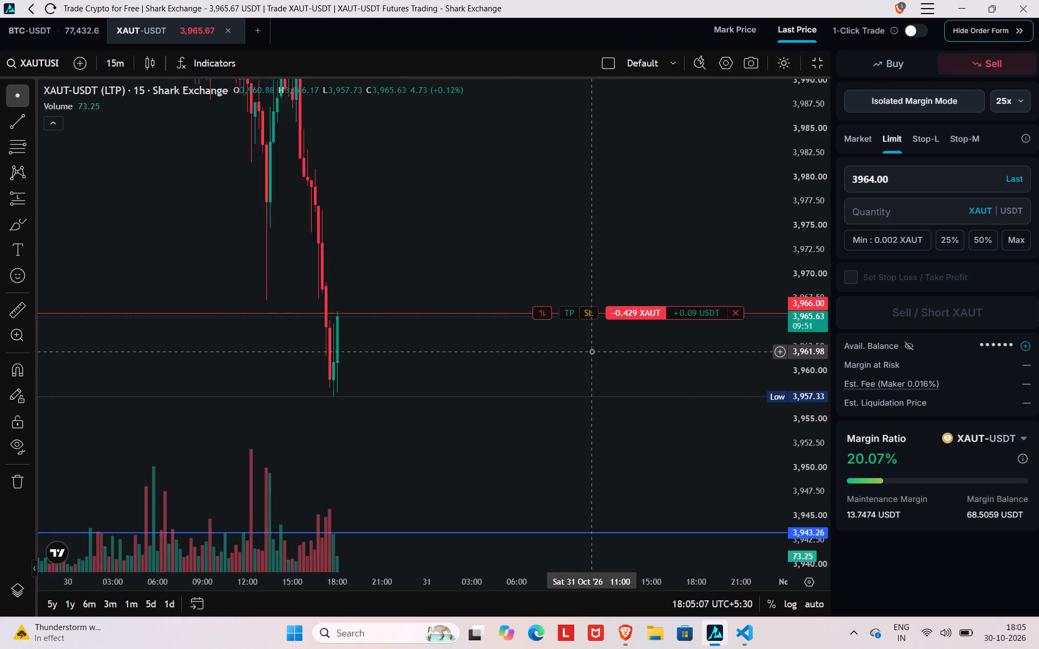
scroll(591, 351, down, 2)
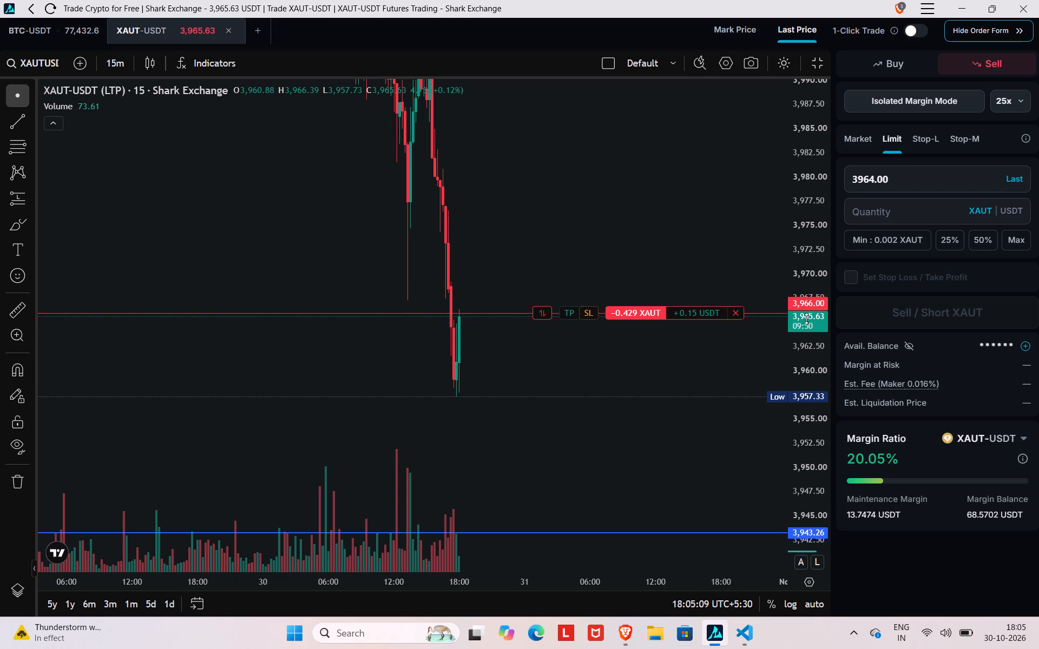
scroll(801, 340, up, 2)
scroll(801, 342, down, 13)
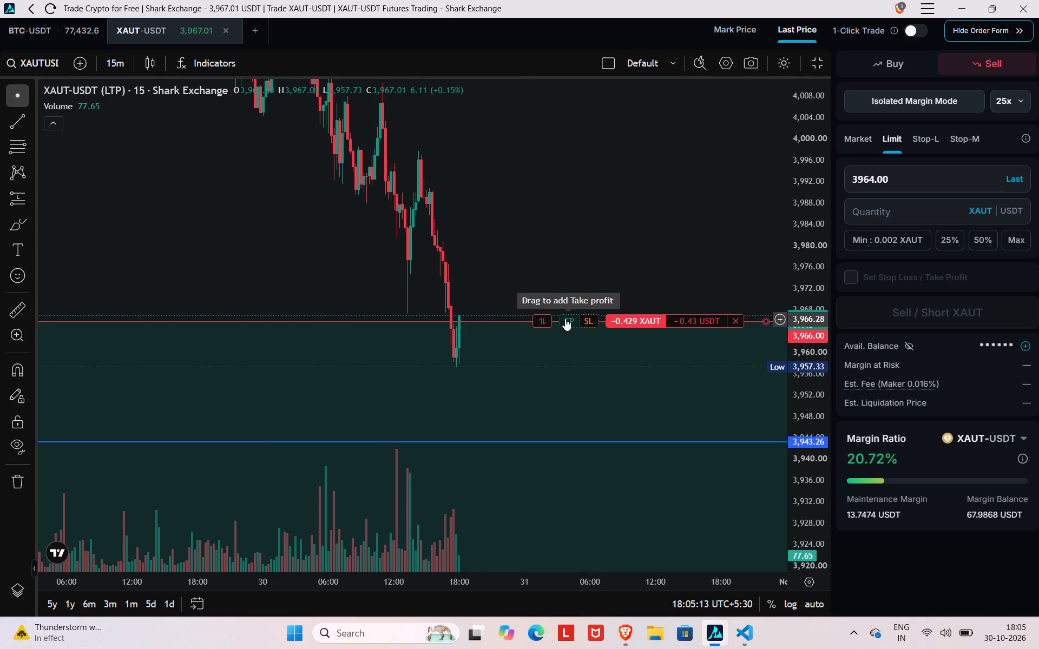
drag(565, 319, 573, 431)
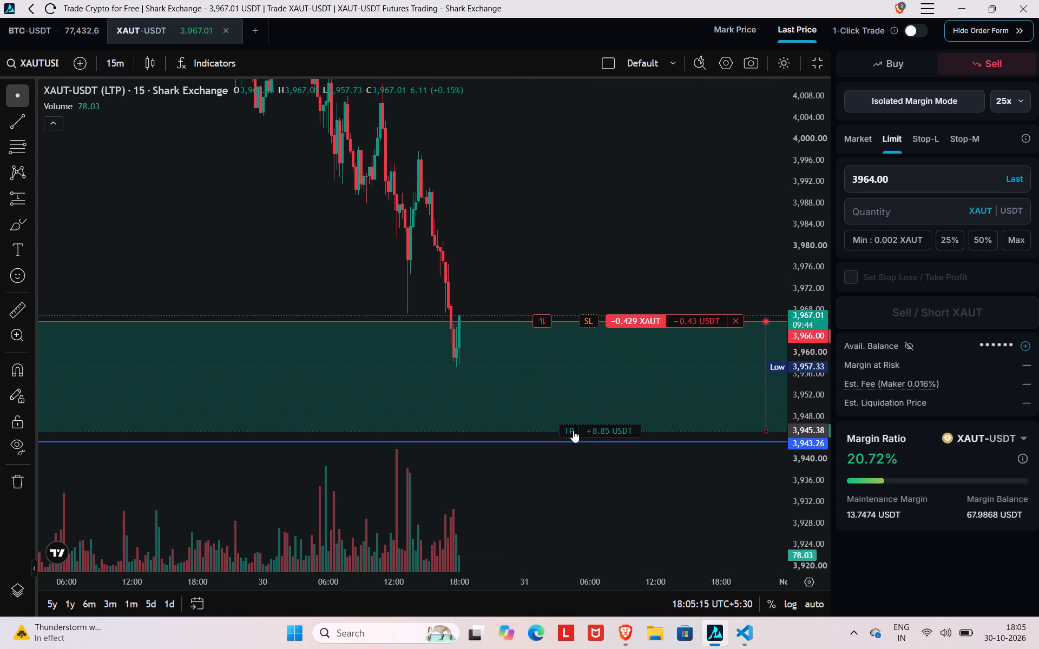
drag(573, 431, 573, 440)
click(517, 443)
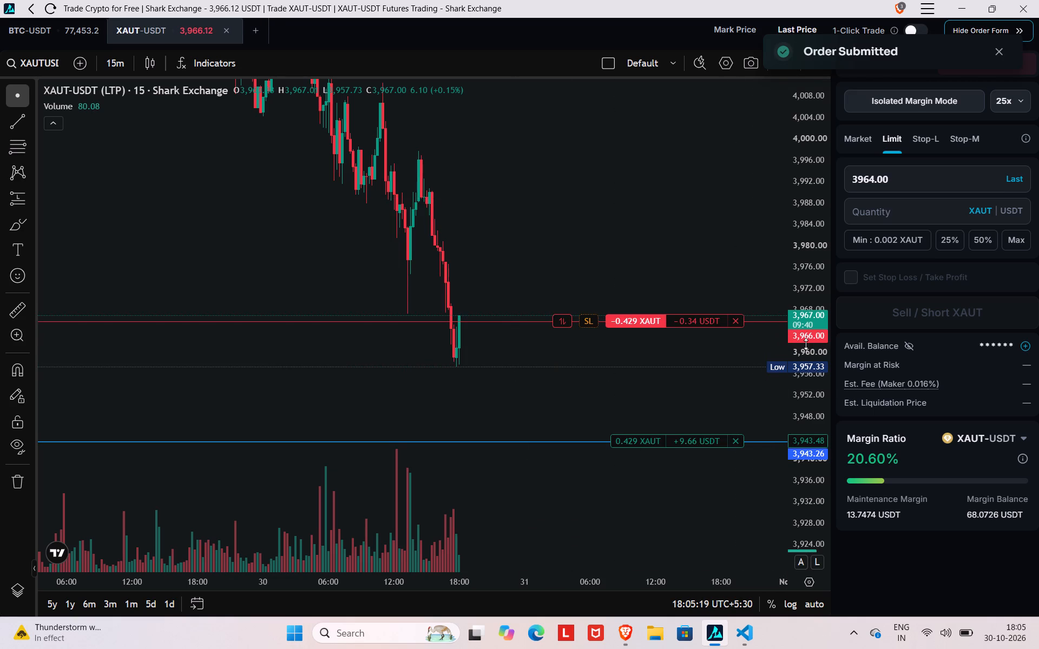
Draw a Short position forecast starting at the latest candle, with entry about 3966, stop about 3980.27 and target about 3951.69.
scroll(806, 344, up, 3)
scroll(713, 260, up, 2)
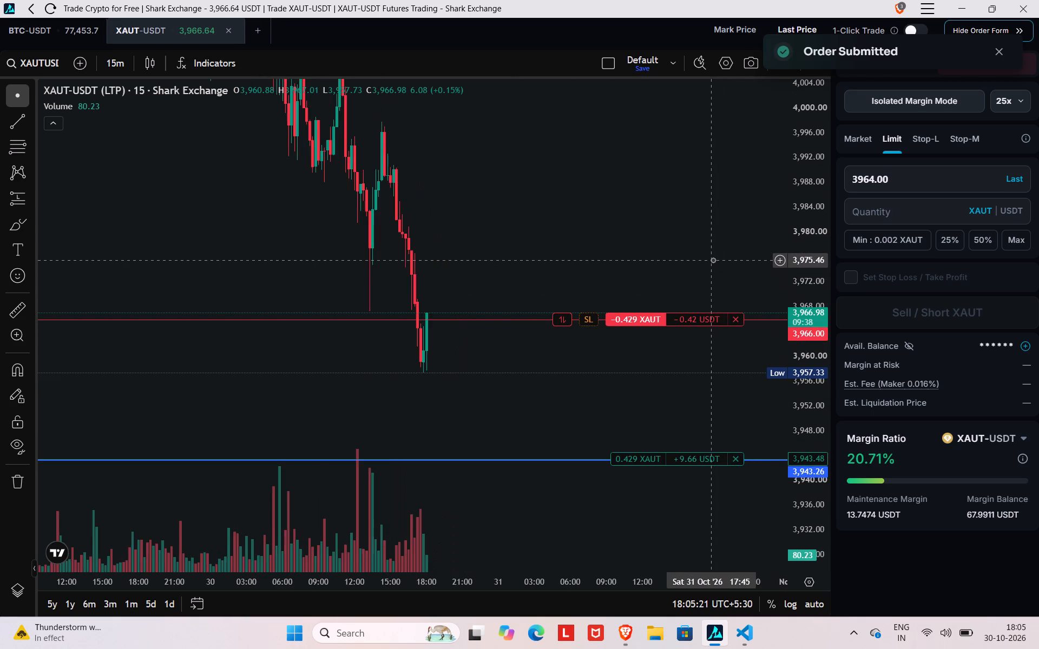
scroll(707, 256, up, 2)
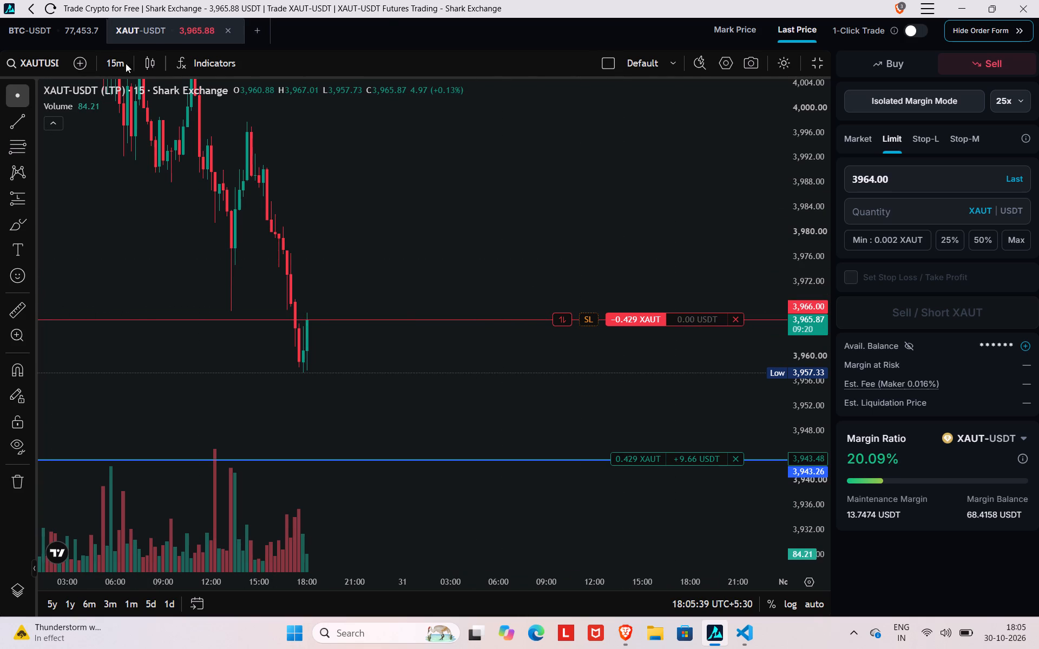
click(28, 198)
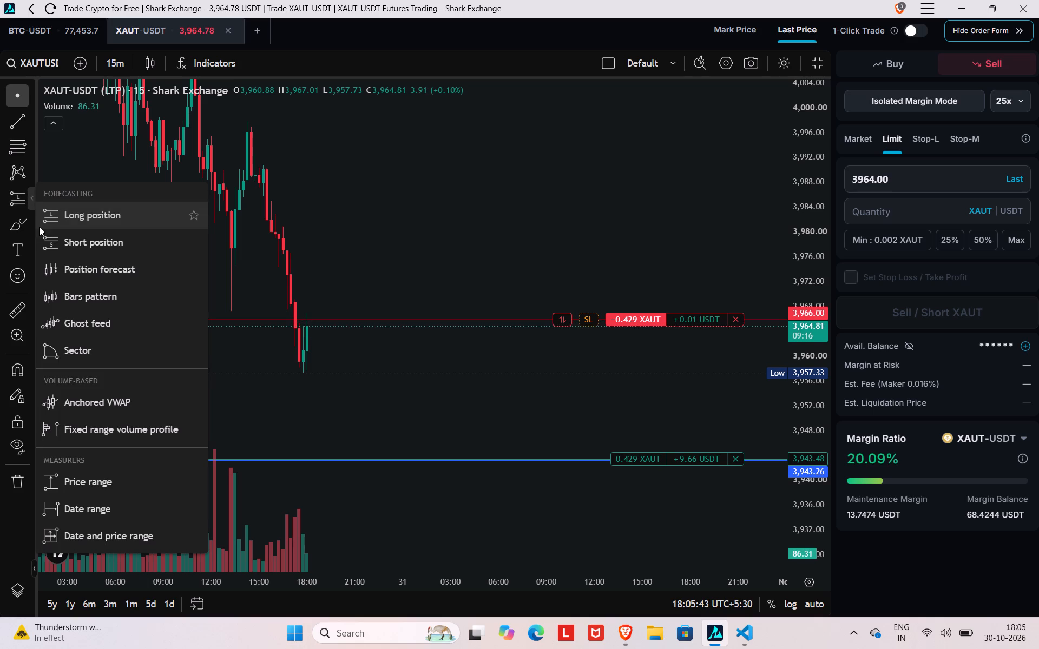
click(50, 239)
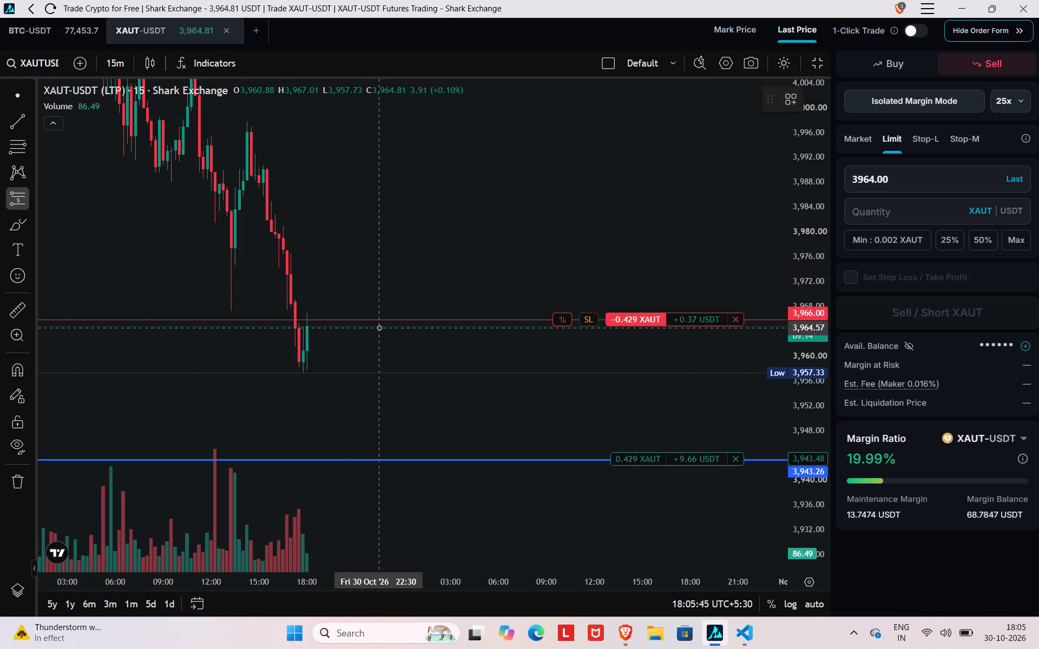
click(378, 319)
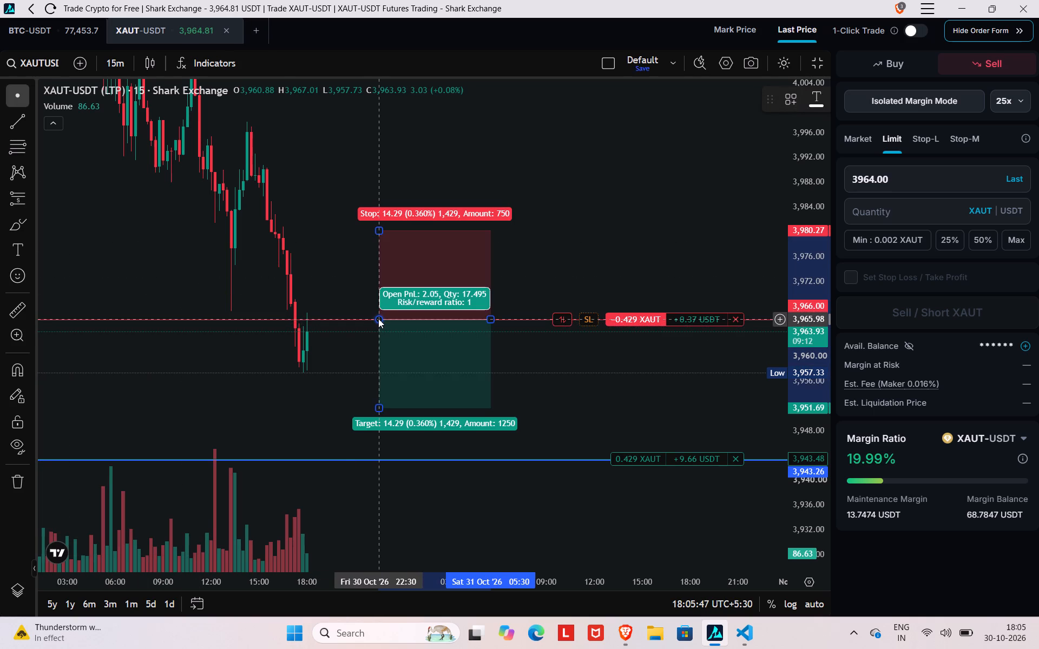
drag(378, 315, 374, 315)
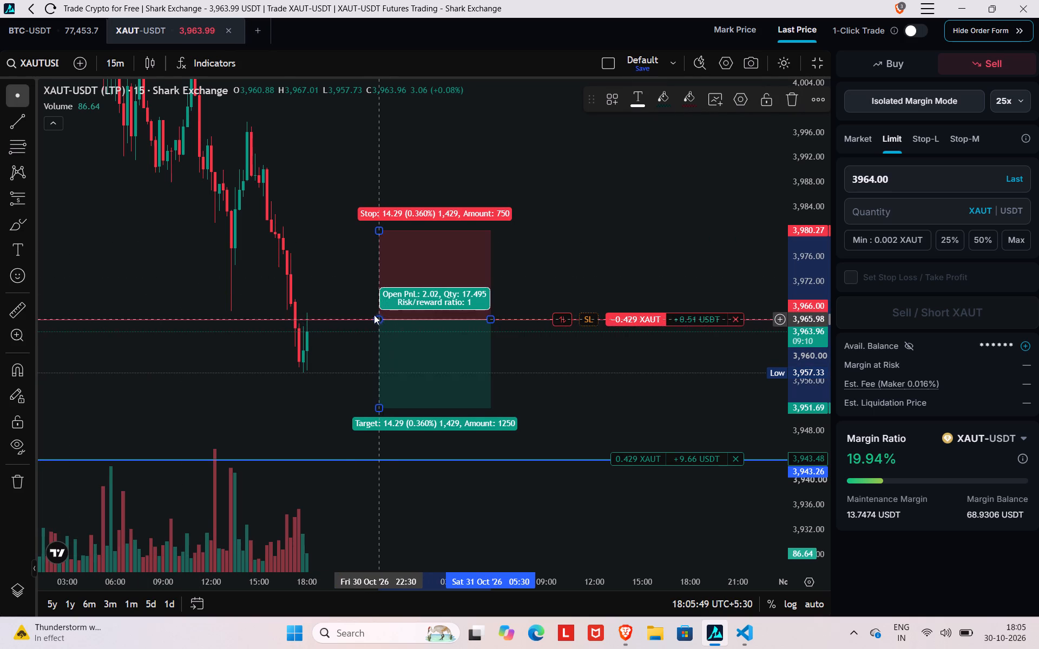
drag(374, 315, 300, 314)
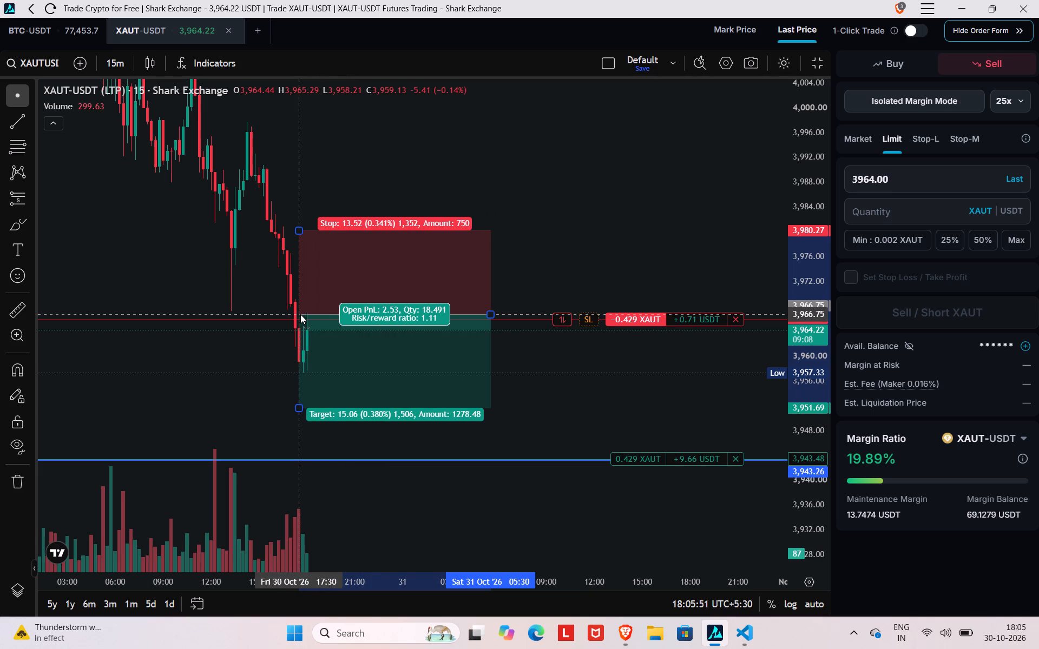
drag(300, 314, 312, 318)
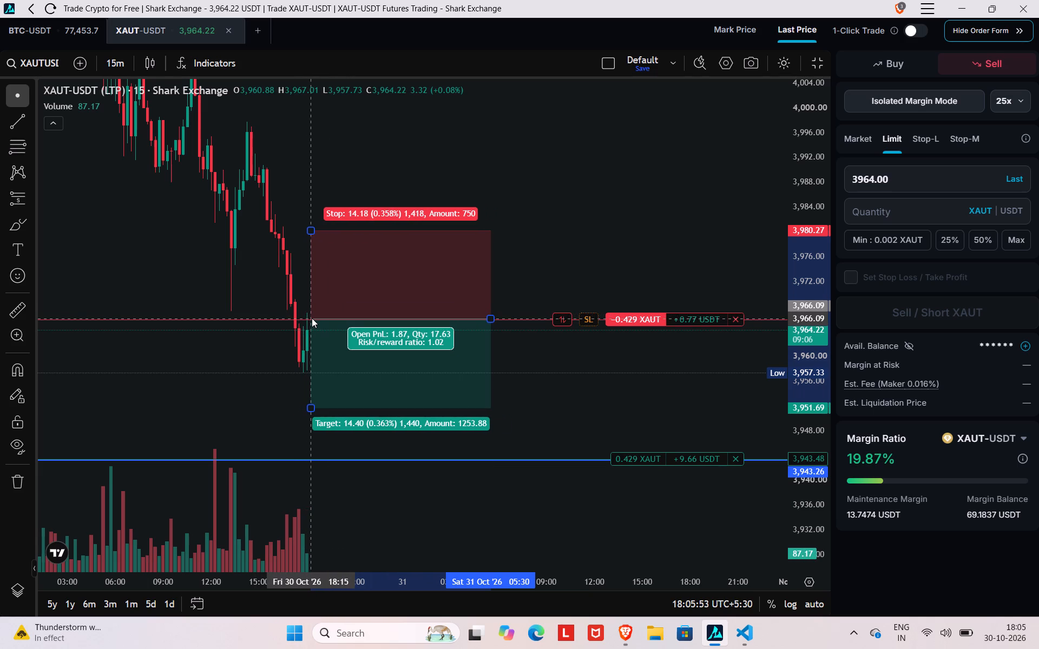
drag(312, 318, 310, 319)
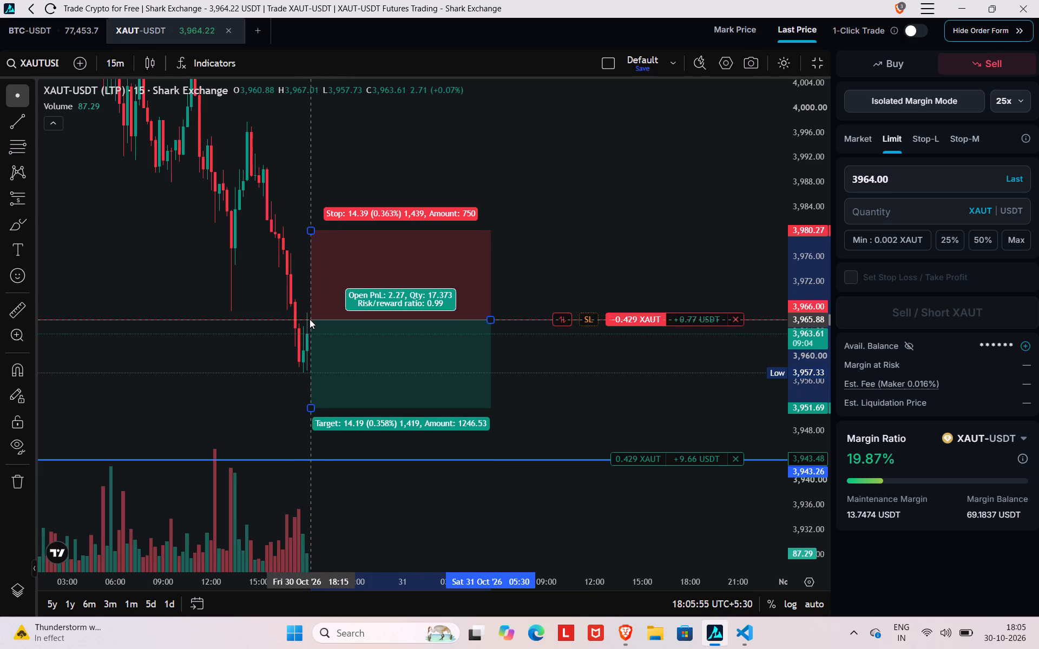
drag(310, 319, 308, 318)
click(235, 360)
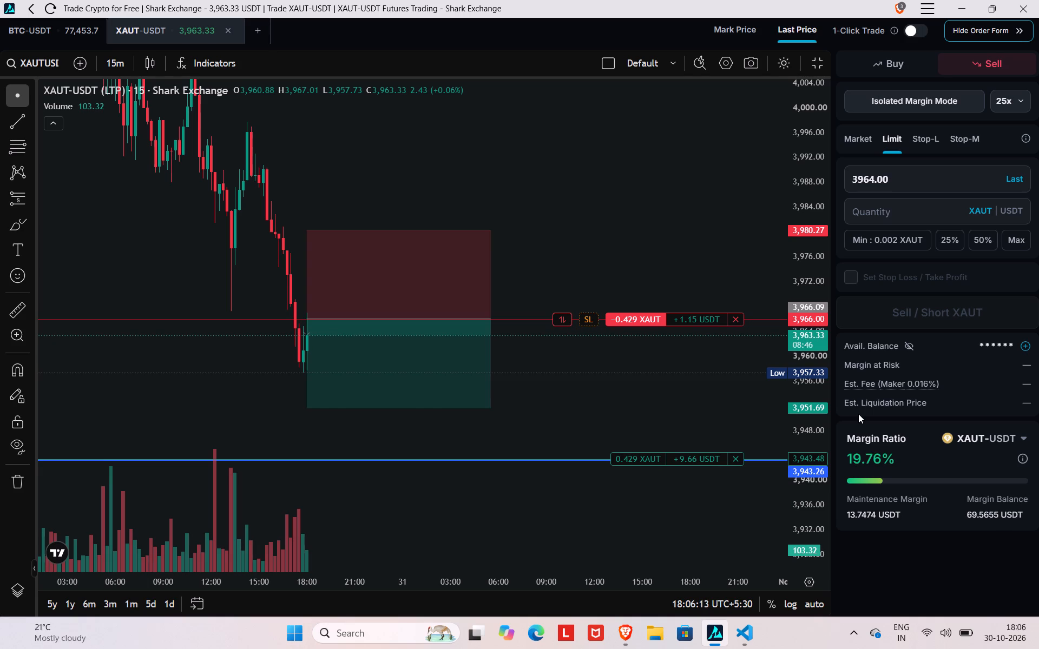
Switch the XAUT-USDT chart to the 4-hour interval.
scroll(645, 410, down, 3)
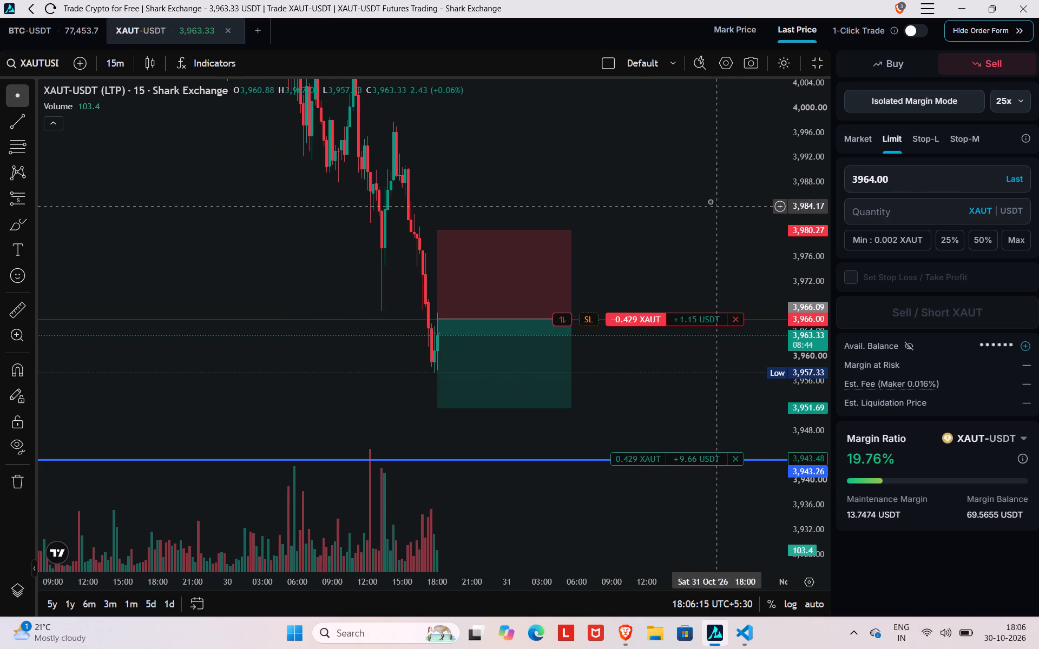
drag(692, 197, 682, 196)
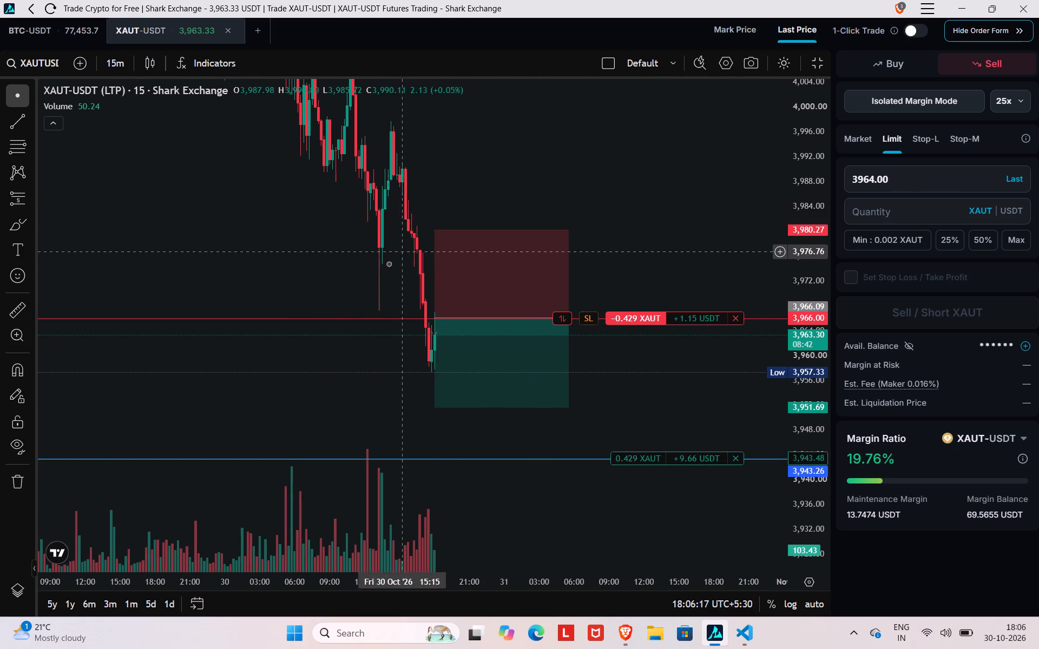
click(107, 61)
click(140, 315)
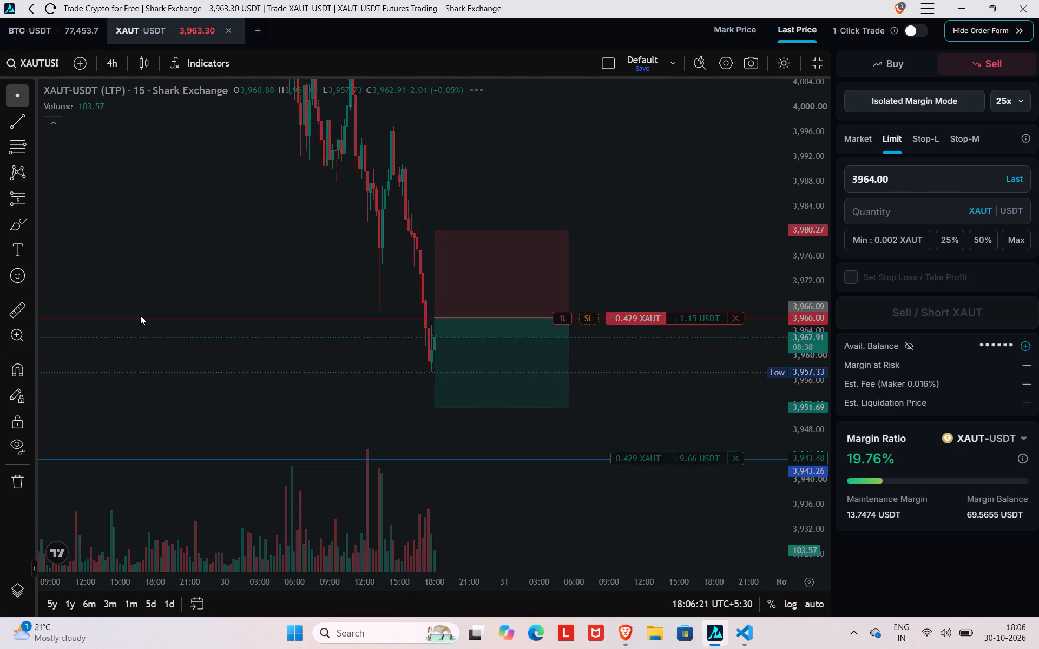
Examine the 4-hour price history around the green zone, the short entry at 3966 and the blue 3943.26 level.
scroll(372, 375, up, 4)
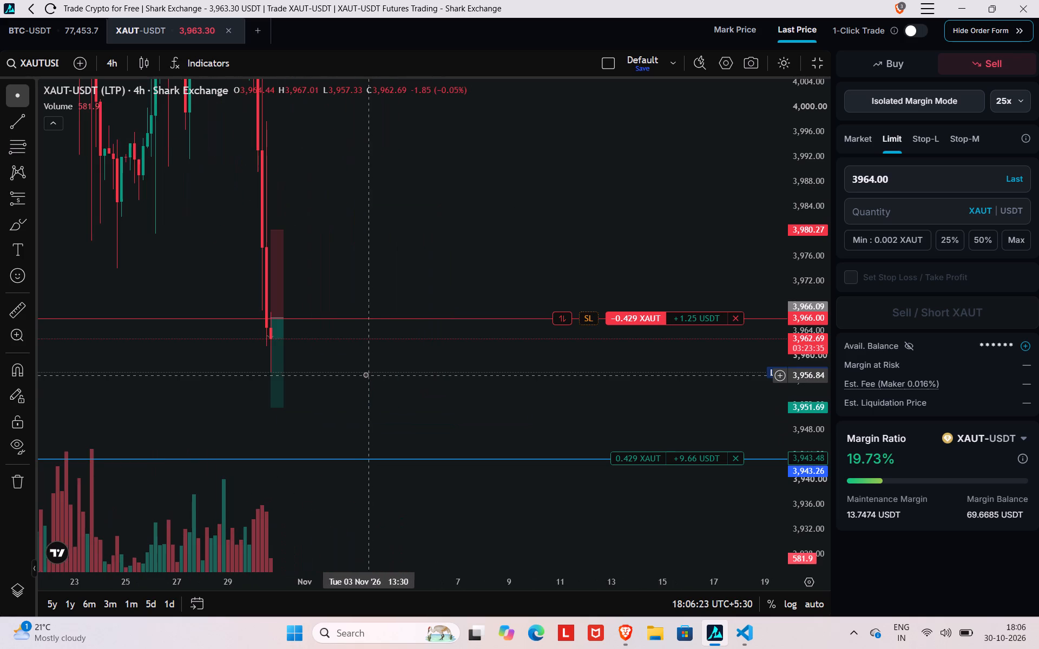
scroll(364, 374, up, 1)
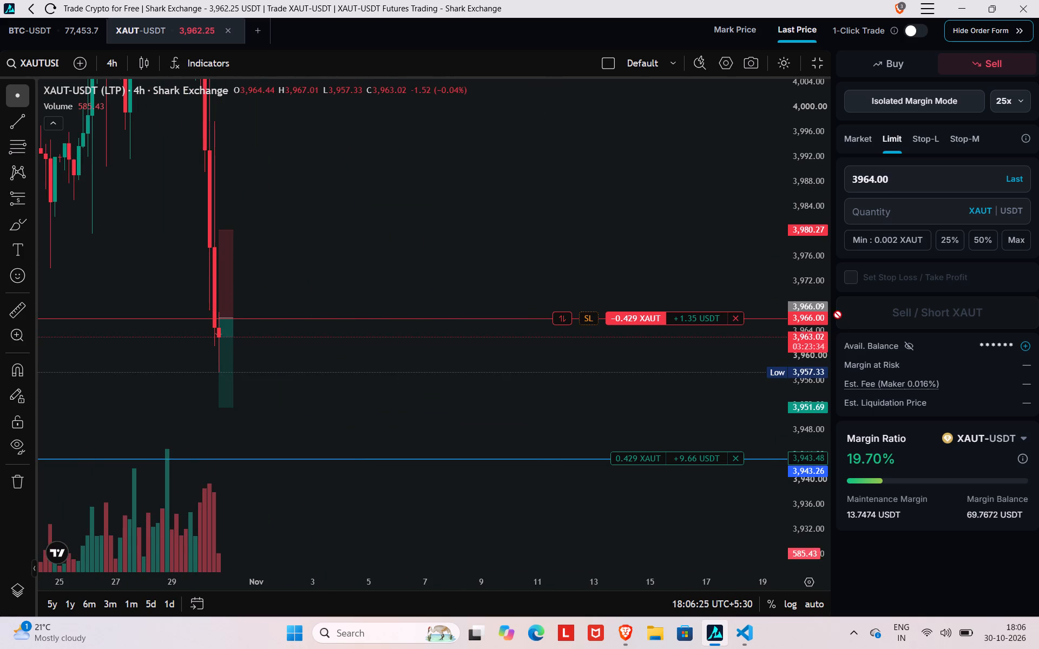
scroll(812, 293, down, 16)
drag(509, 259, 775, 286)
scroll(794, 327, down, 20)
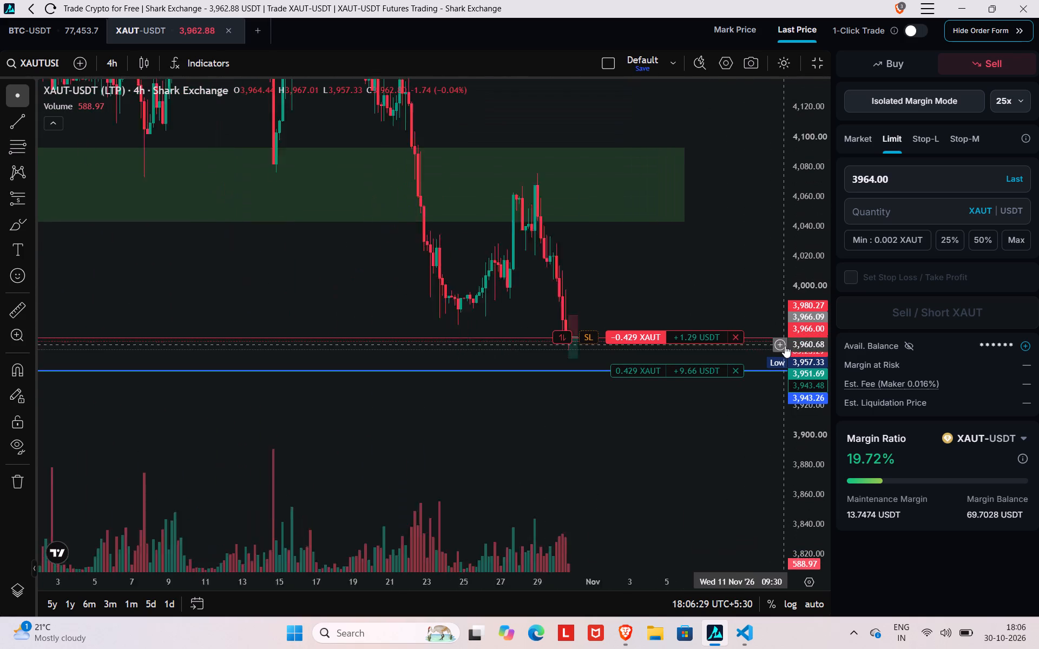
scroll(809, 309, down, 7)
scroll(718, 291, up, 6)
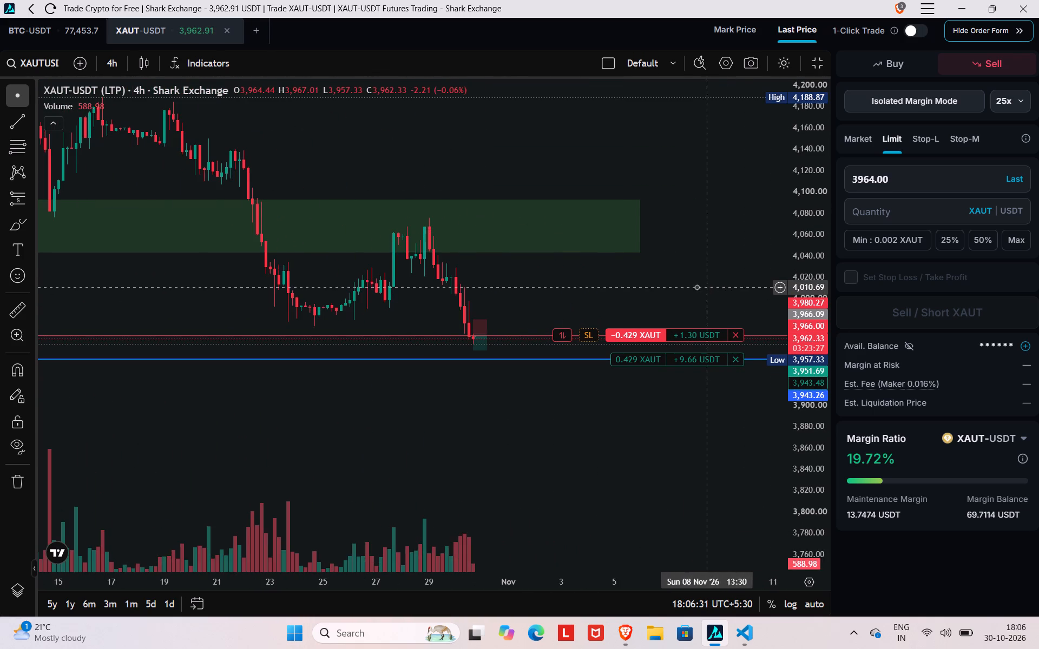
drag(608, 285, 667, 270)
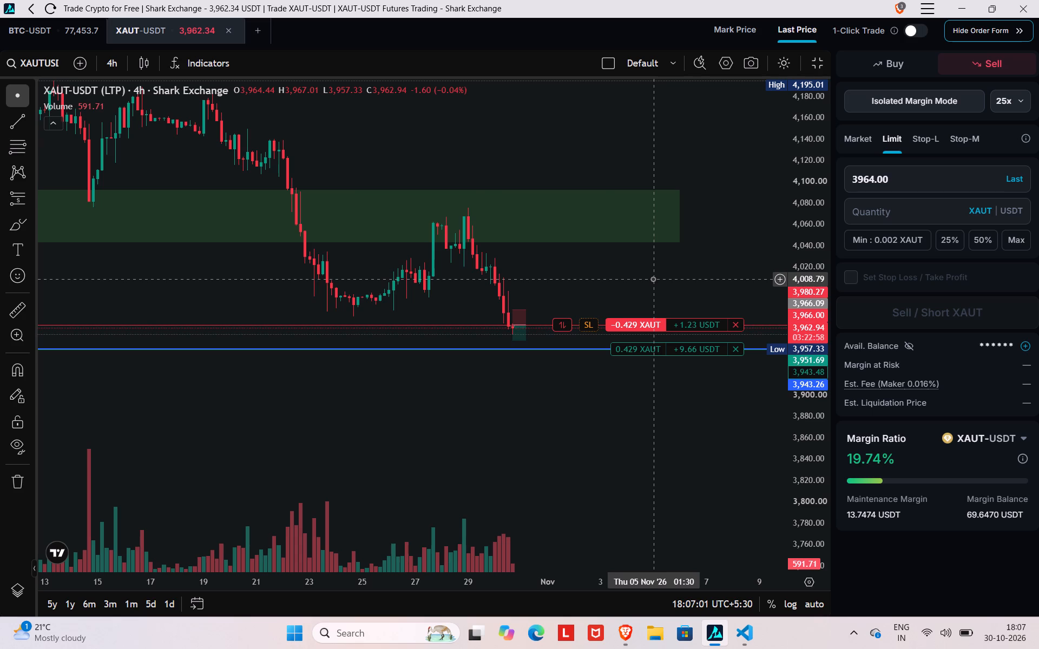
drag(261, 280, 447, 298)
scroll(804, 296, up, 5)
scroll(804, 296, down, 12)
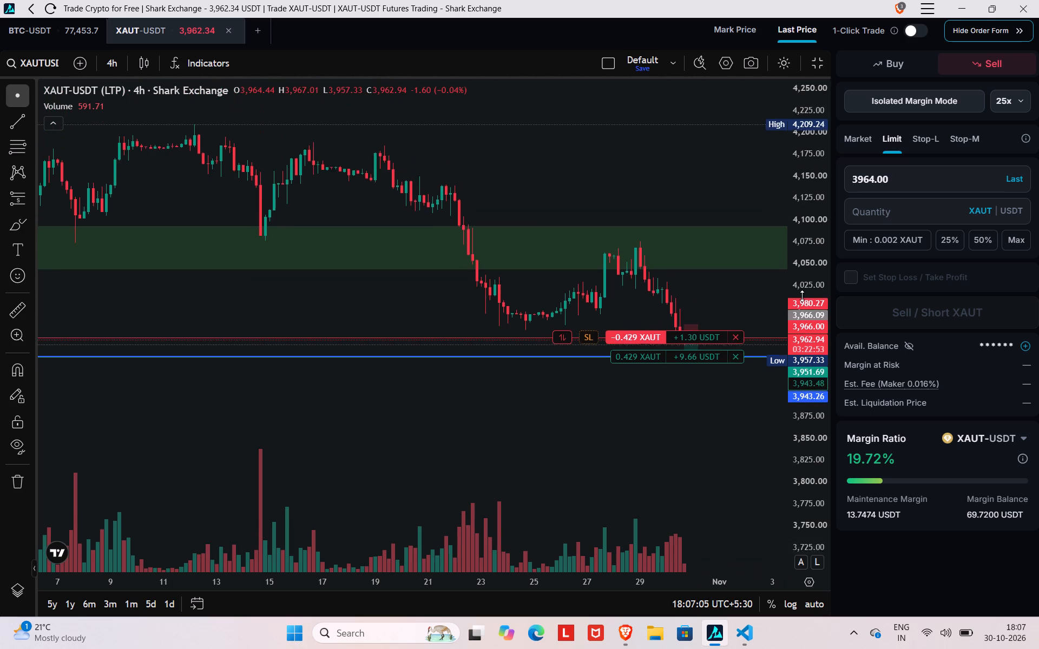
scroll(802, 296, down, 2)
drag(323, 418, 554, 412)
drag(596, 410, 647, 410)
drag(794, 410, 803, 410)
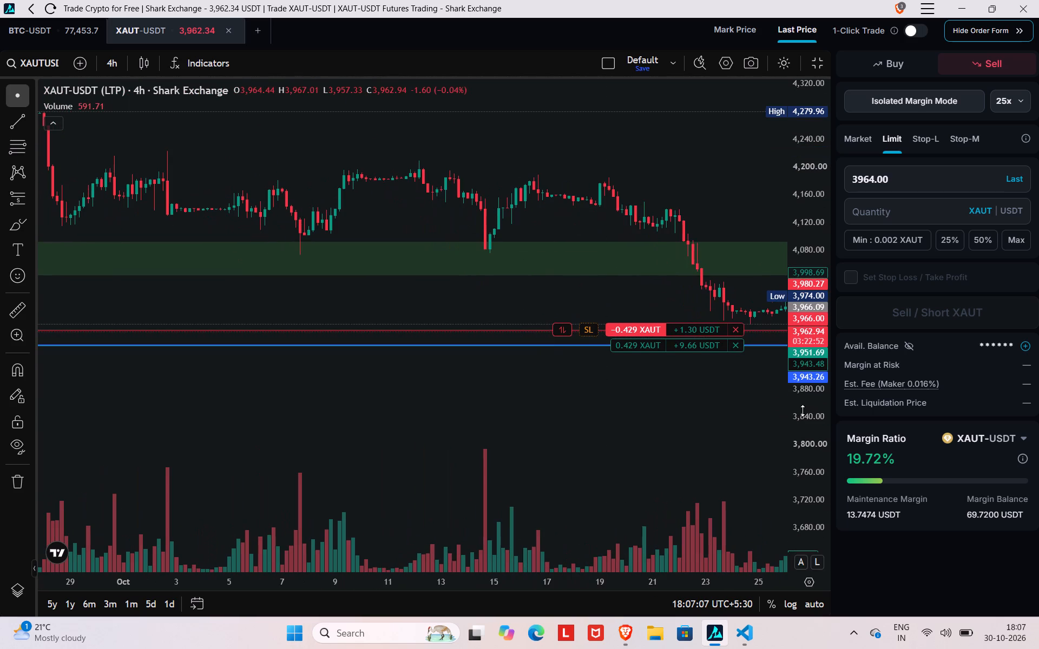
drag(486, 380, 608, 388)
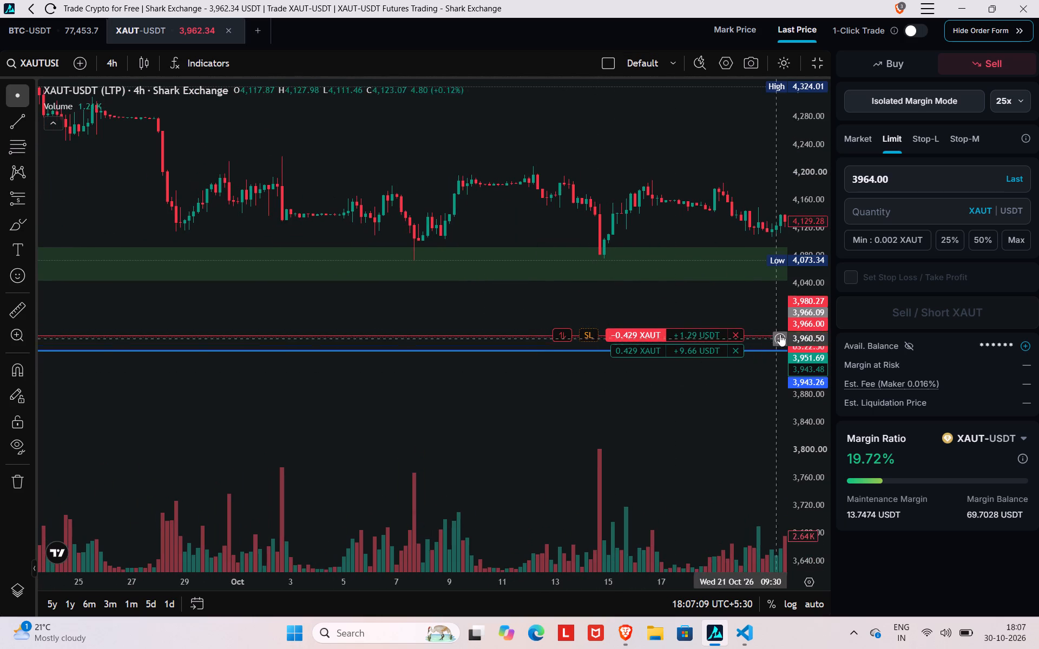
scroll(801, 328, up, 5)
scroll(801, 328, down, 13)
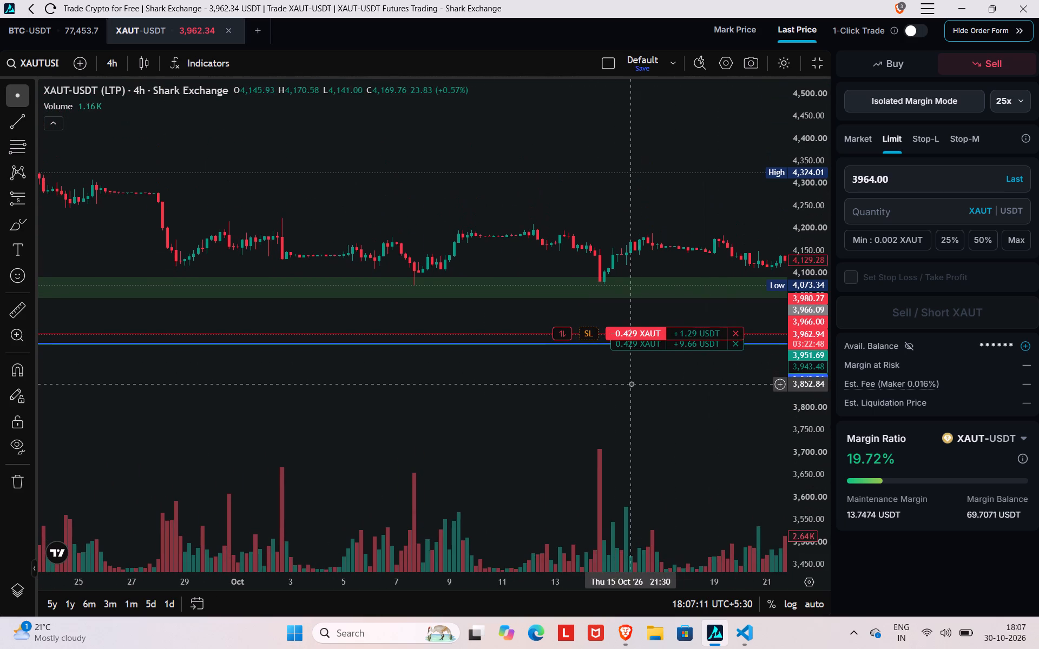
drag(631, 383, 174, 388)
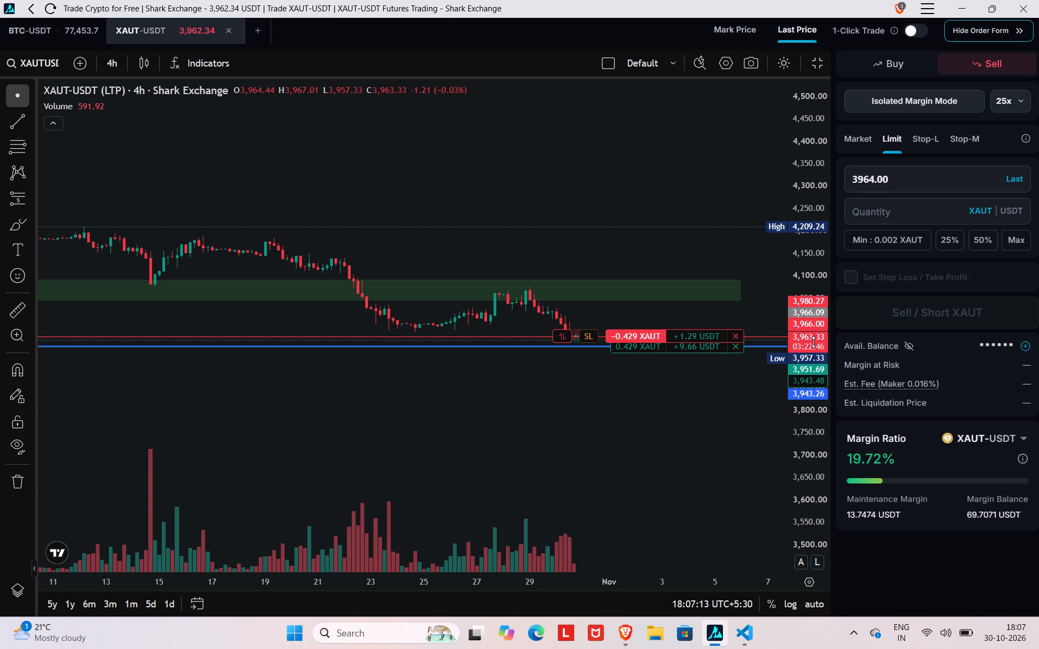
scroll(792, 343, up, 20)
scroll(792, 343, up, 5)
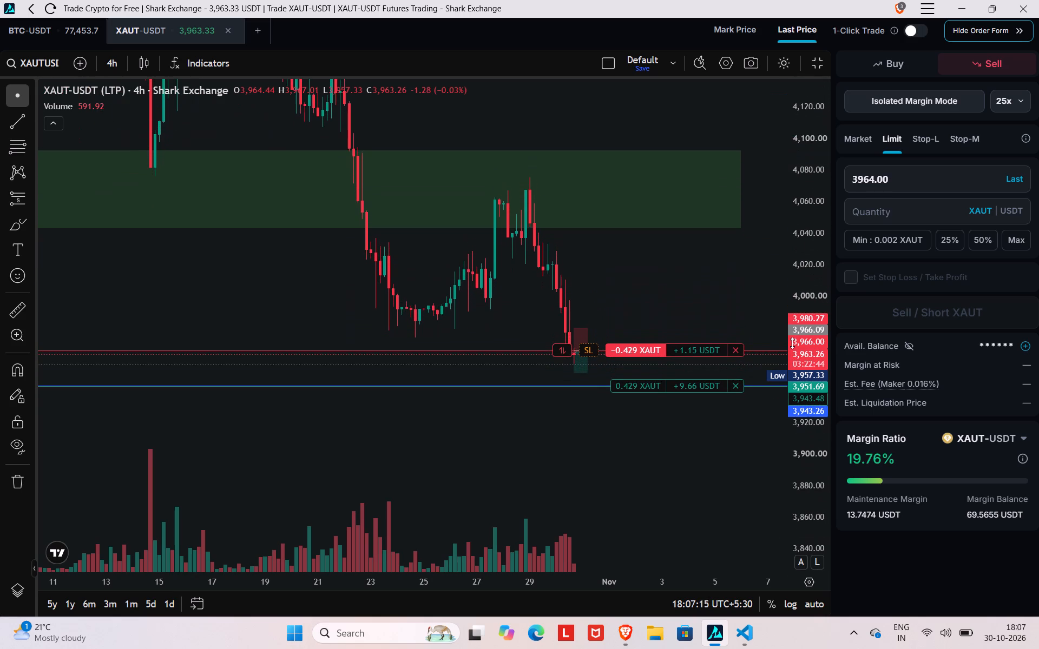
scroll(792, 343, up, 16)
scroll(699, 328, up, 7)
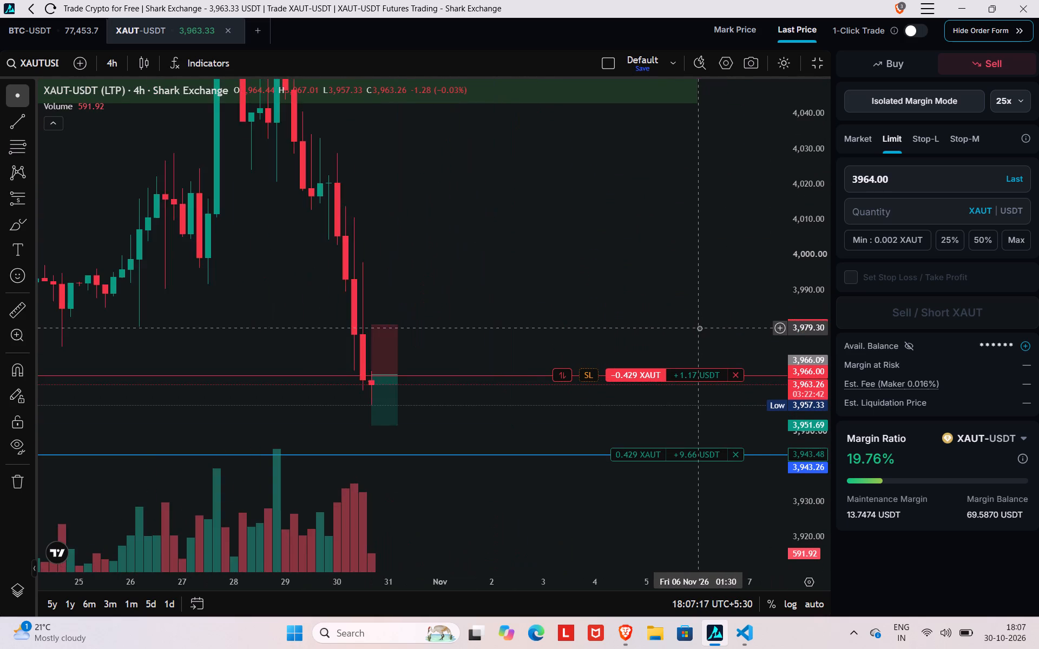
scroll(699, 328, up, 3)
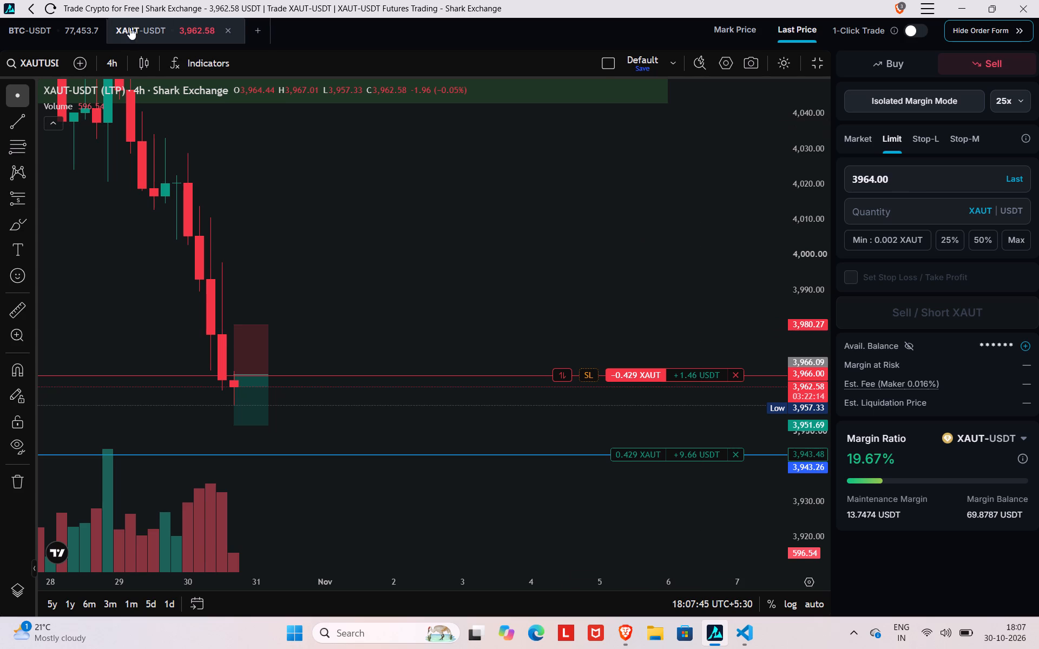
Switch the XAUT-USDT chart to the 5-minute interval.
click(106, 63)
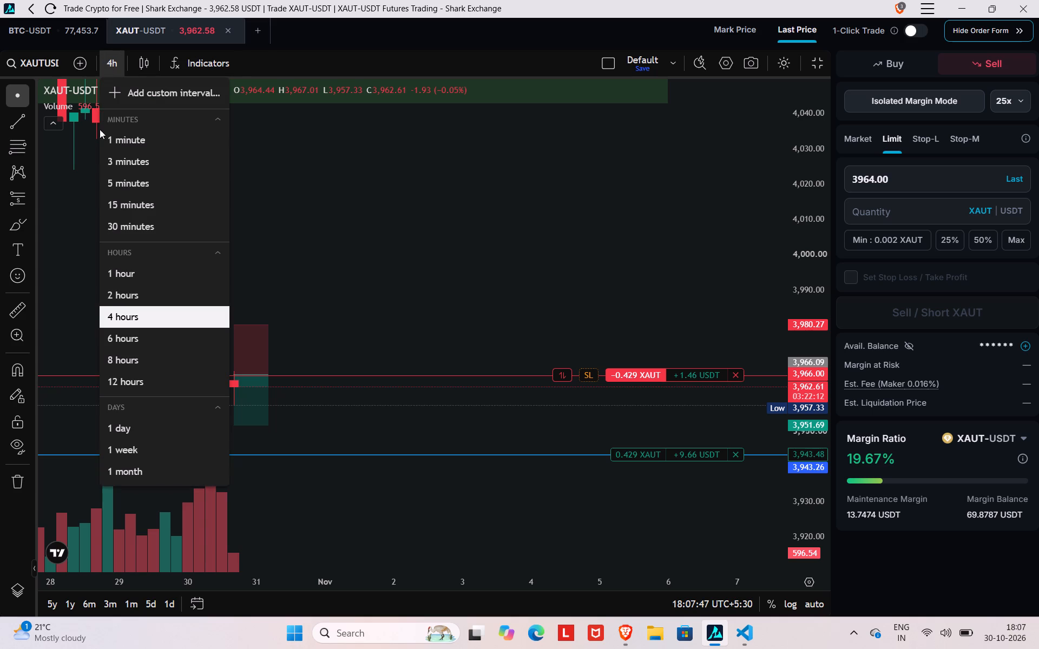
click(133, 178)
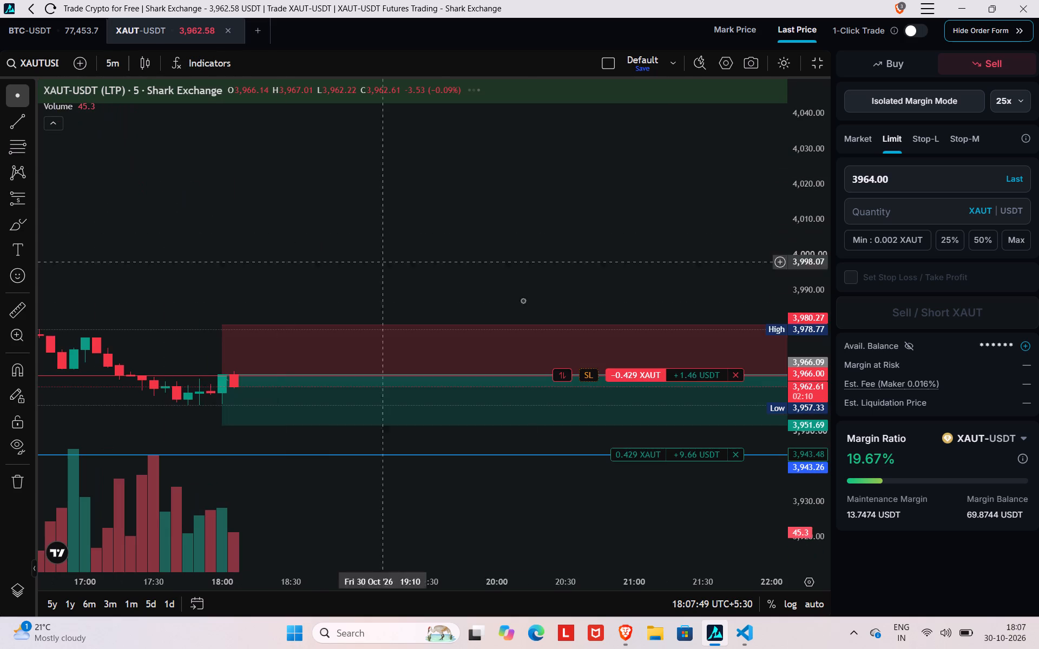
Examine the 5-minute price history leading into the short entry at 3966 and the space down to the blue 3943.26 level.
scroll(802, 396, up, 1)
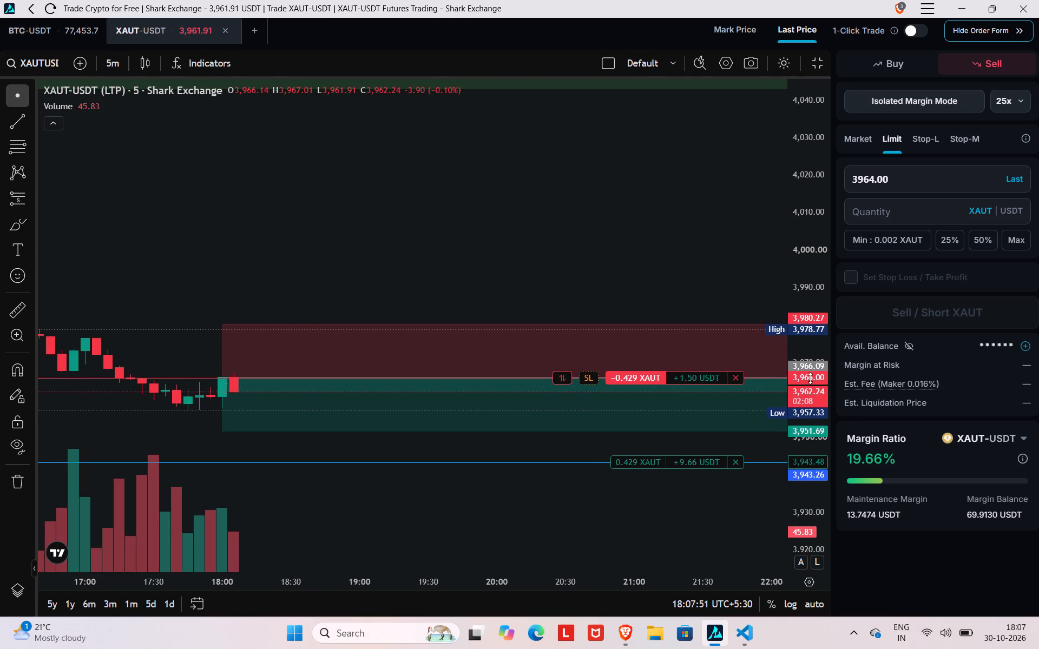
scroll(811, 375, down, 3)
scroll(377, 234, down, 8)
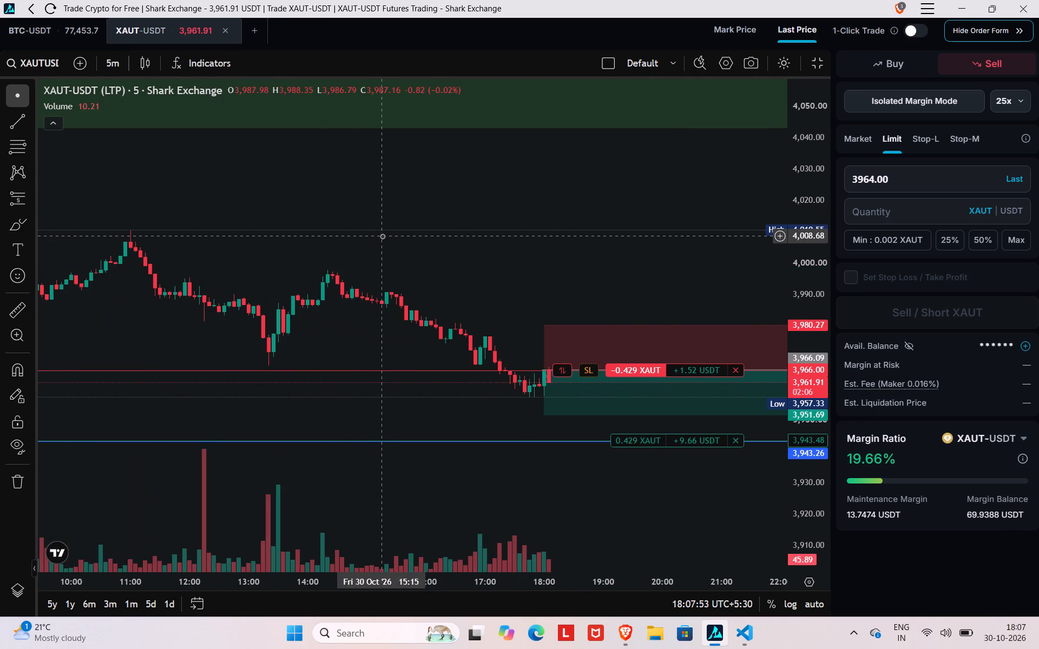
scroll(389, 236, down, 2)
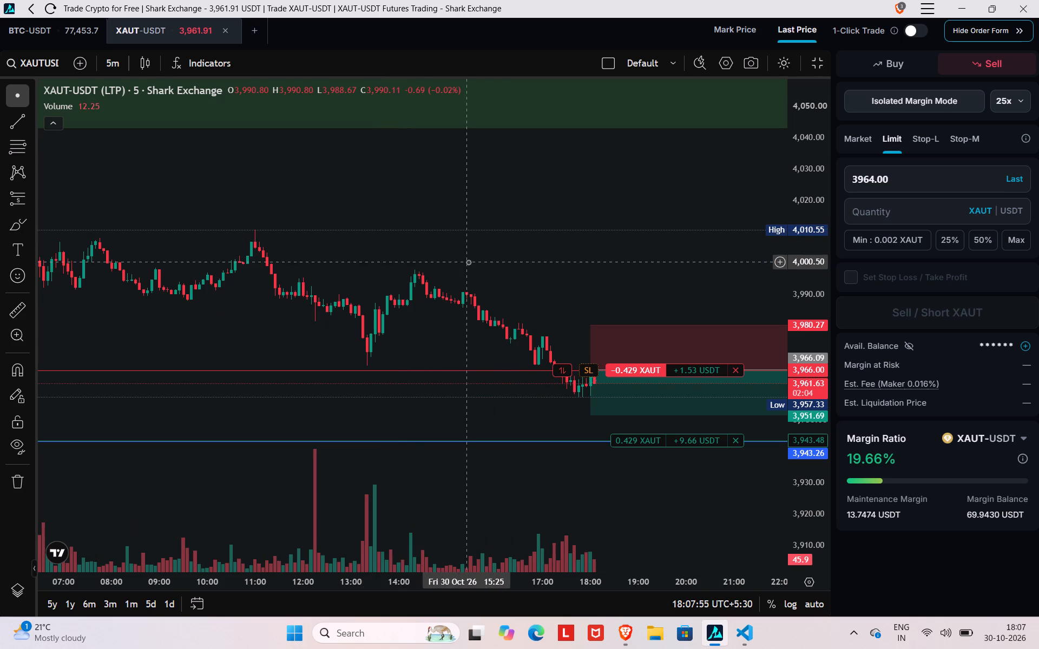
drag(468, 262, 307, 209)
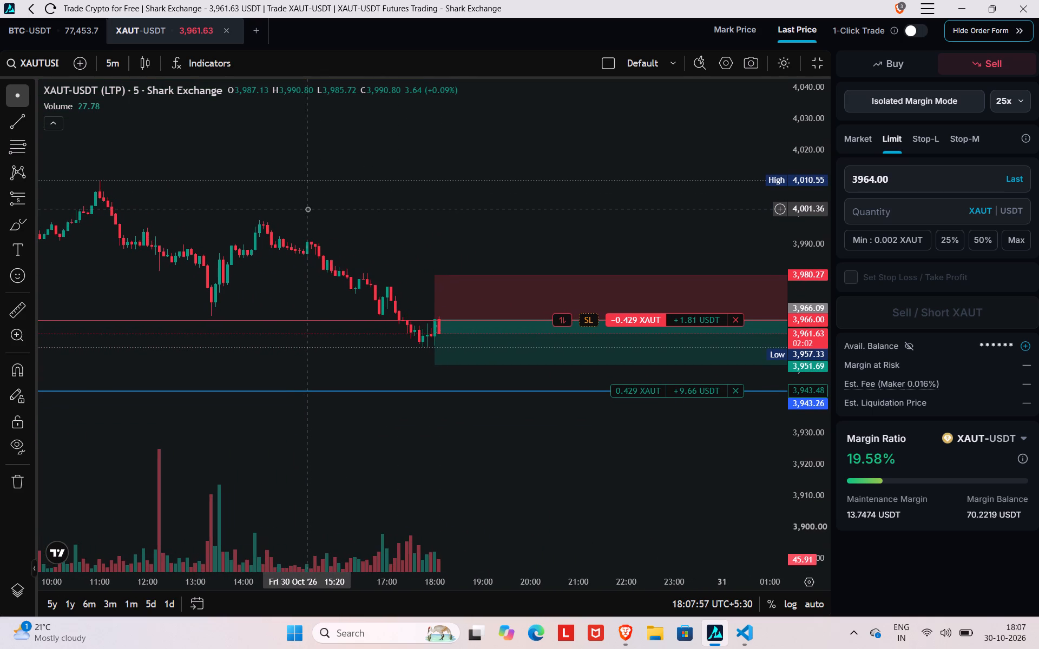
scroll(440, 243, up, 2)
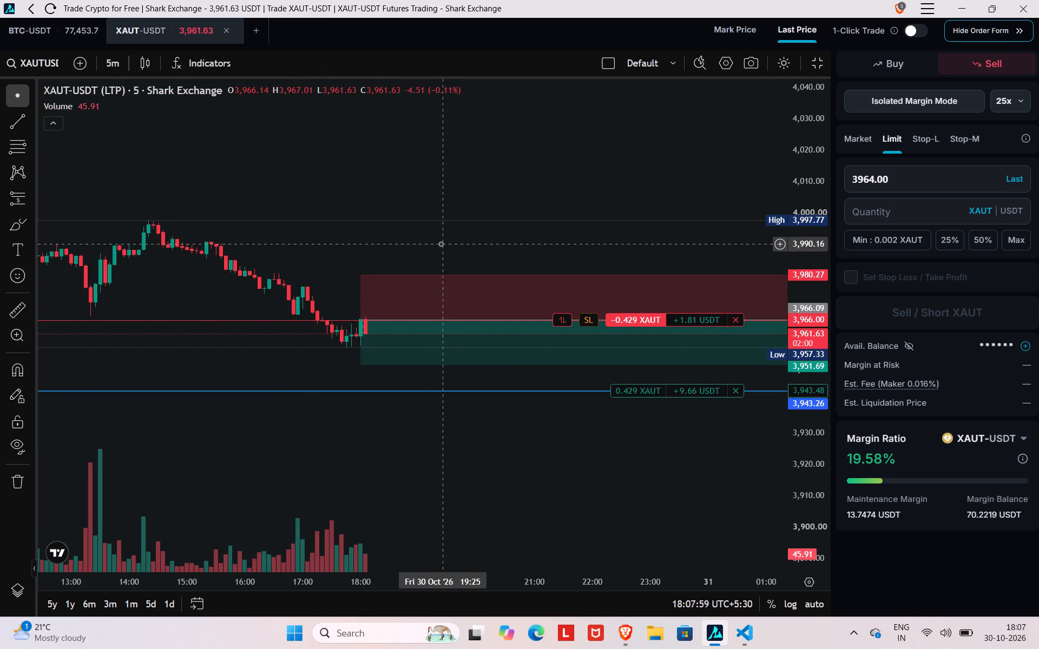
scroll(812, 352, down, 5)
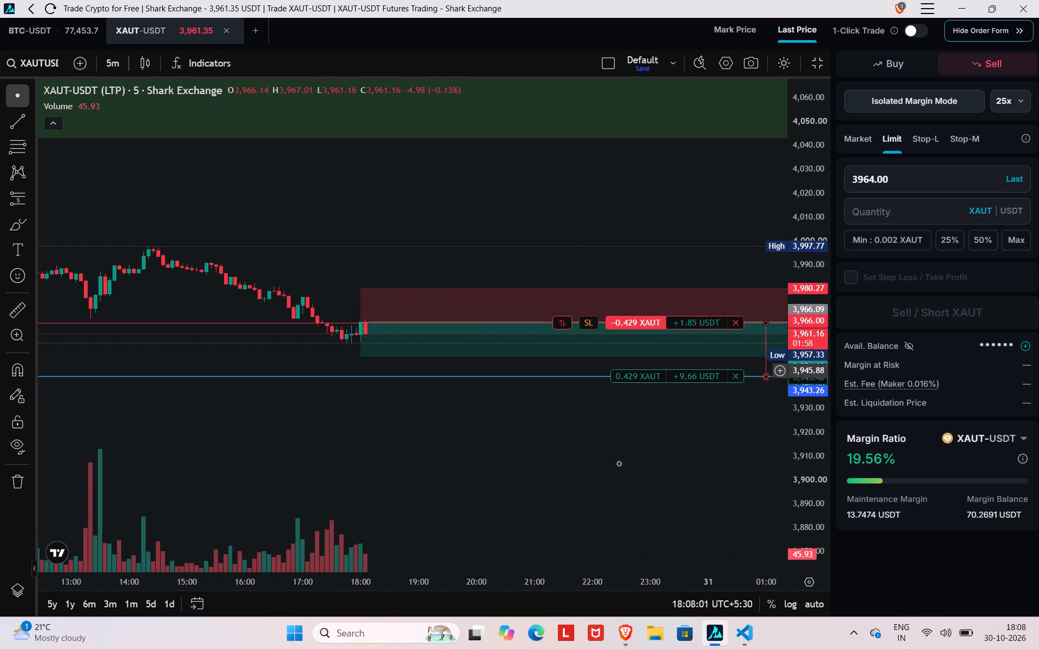
scroll(588, 475, down, 6)
drag(585, 474, 223, 409)
scroll(424, 407, down, 4)
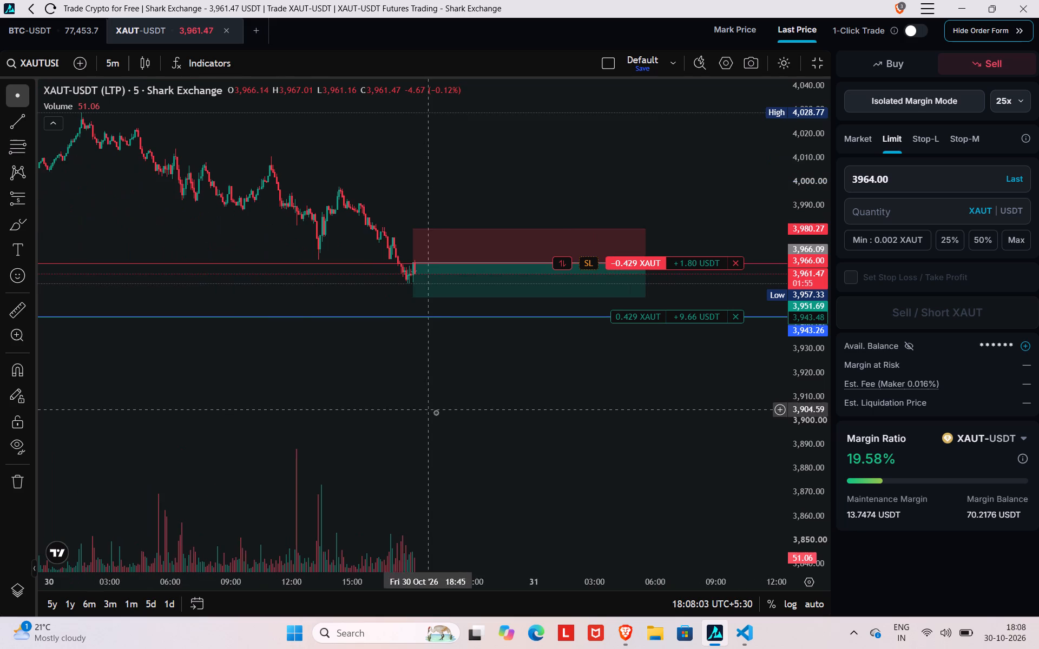
Extend the Short position forecast's target down to about 3943.55, meeting the take-profit order and the blue line.
scroll(808, 395, up, 1)
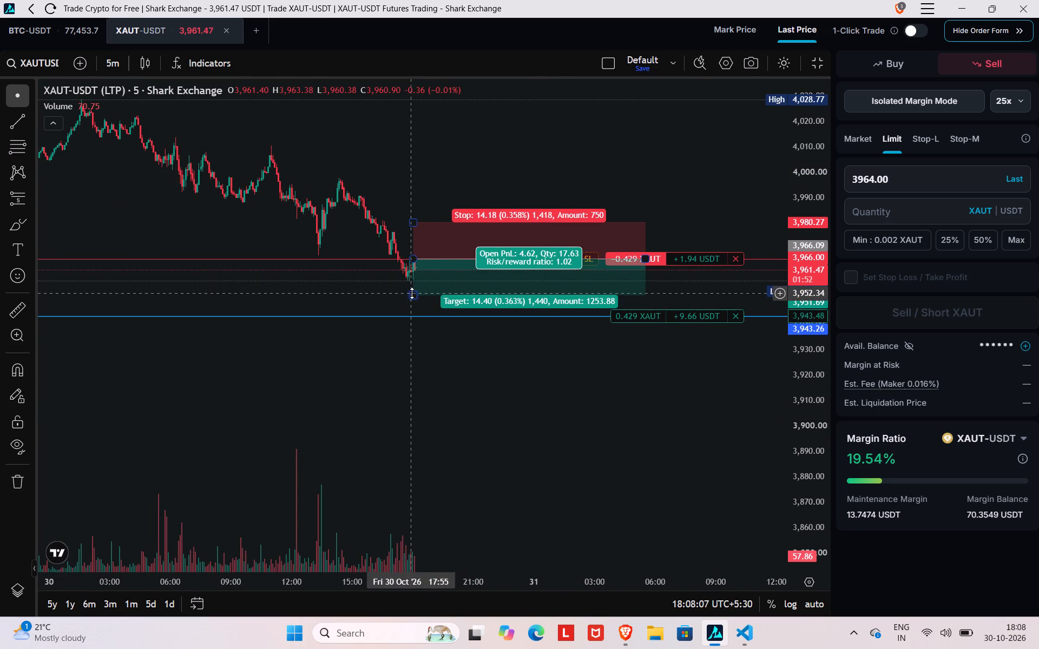
drag(412, 293, 405, 314)
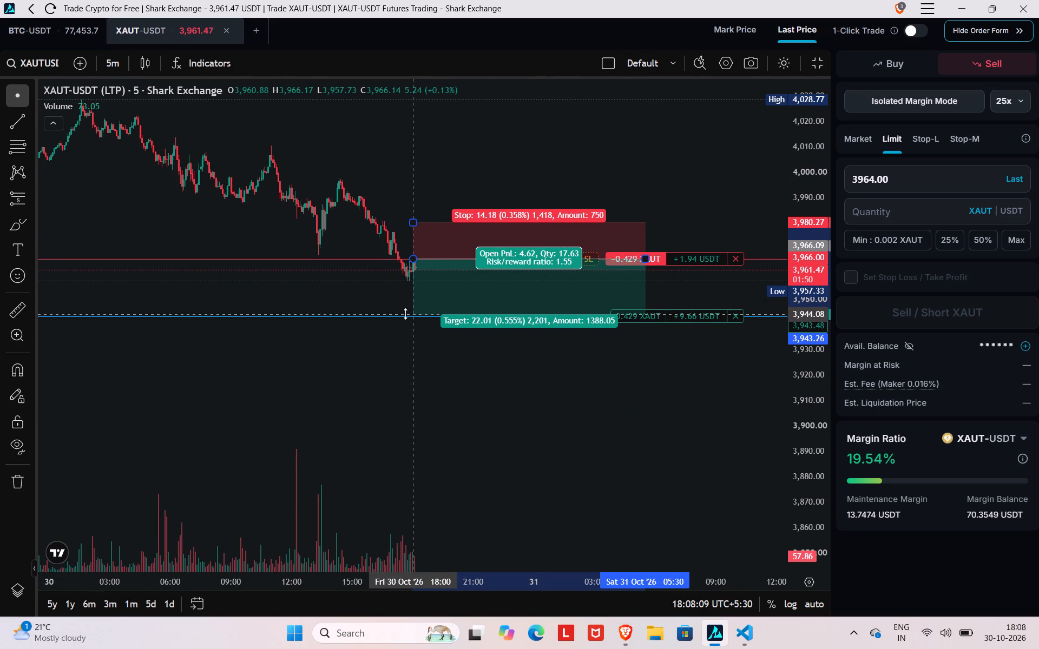
drag(405, 314, 405, 315)
click(404, 352)
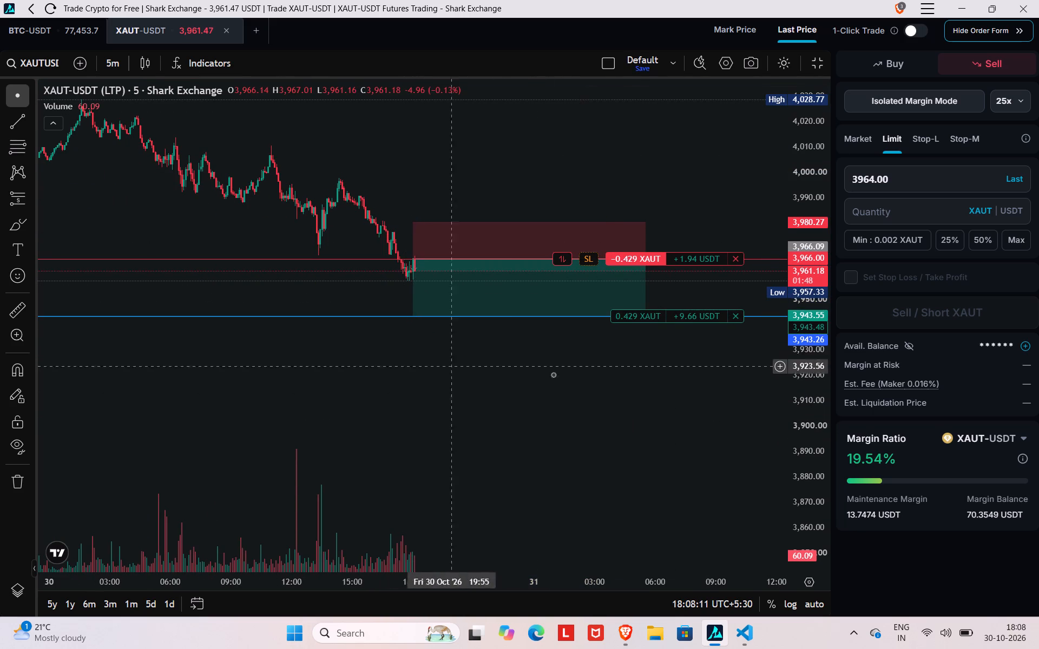
Examine the 5-minute candles close up around the Short position forecast, from its stop at 3980.27 down to the take-profit level.
scroll(797, 329, up, 16)
scroll(511, 395, up, 2)
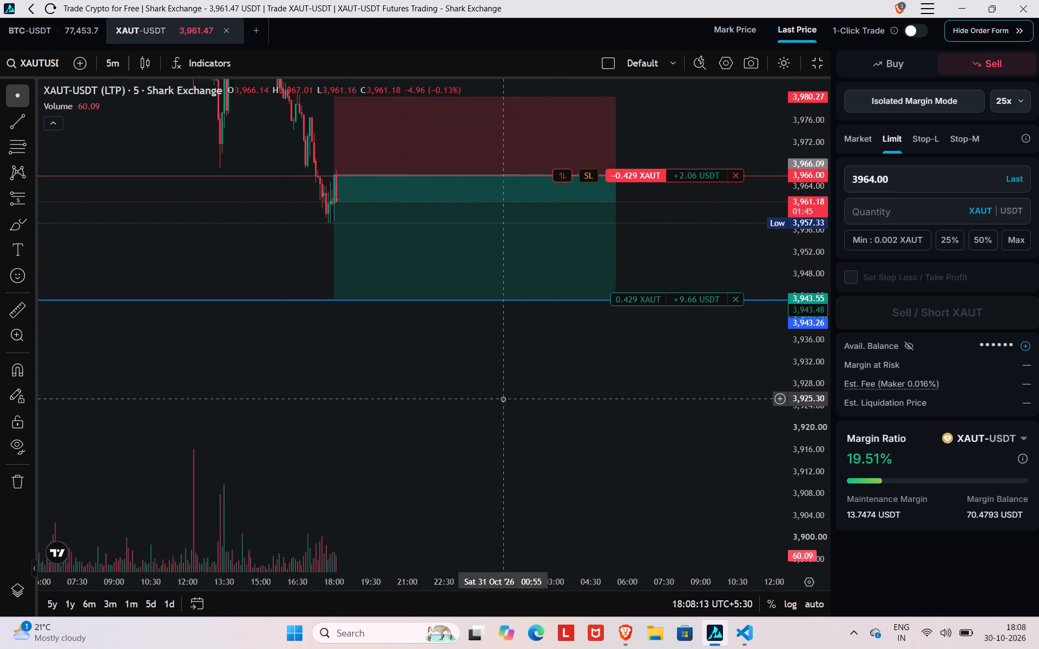
scroll(503, 399, up, 2)
drag(392, 393, 507, 565)
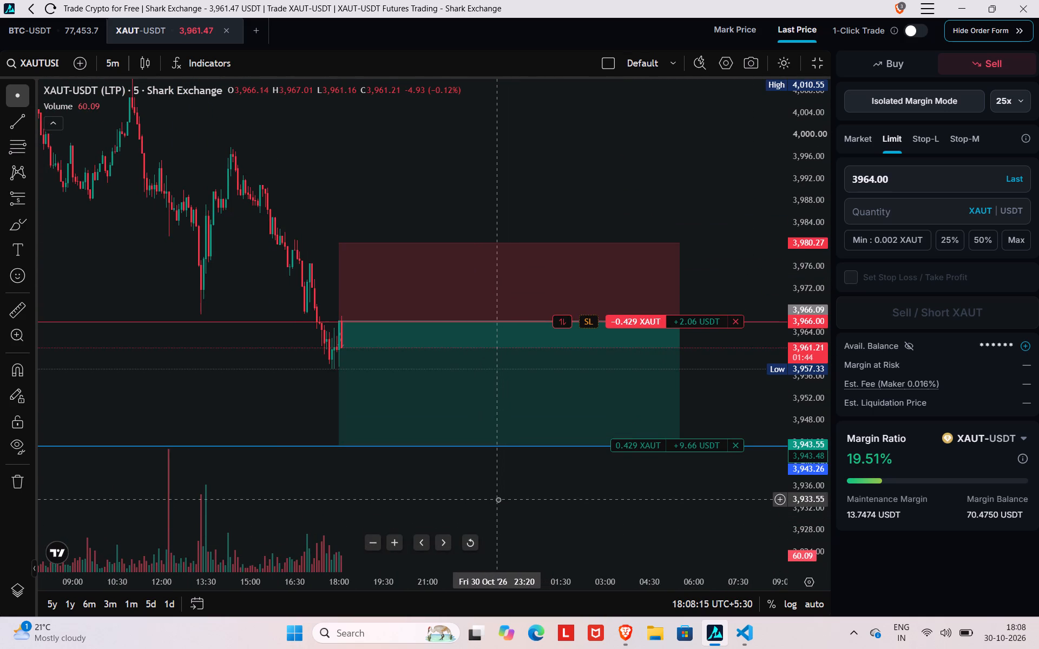
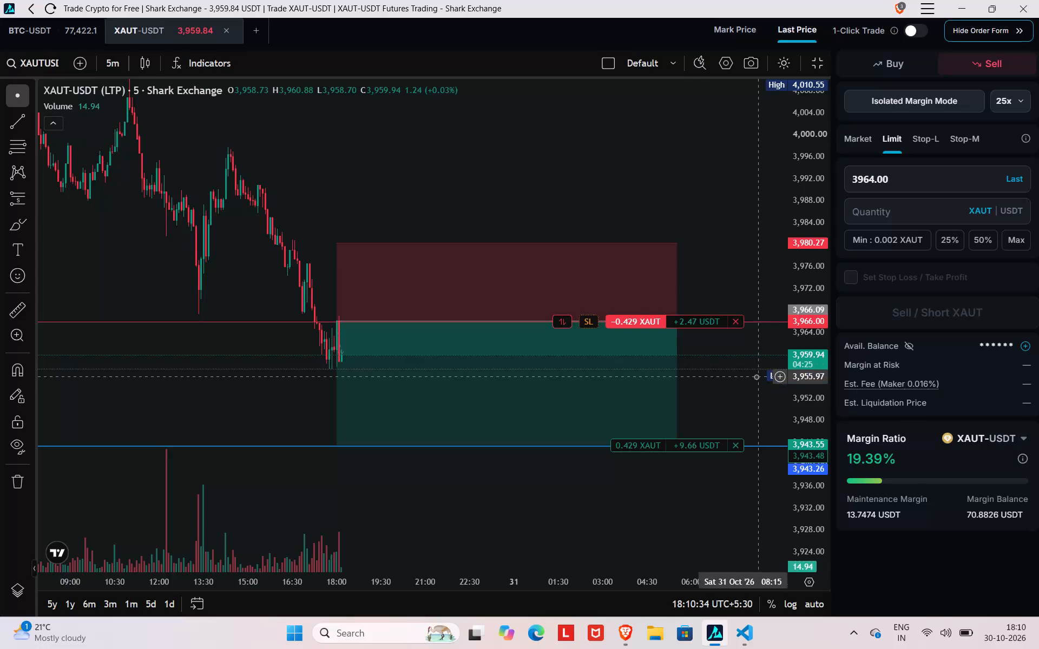
Examine the latest 5-minute candles around the 3966 short entry at a larger price scale, keeping the forecast's stop and take-profit level in view.
scroll(756, 376, up, 5)
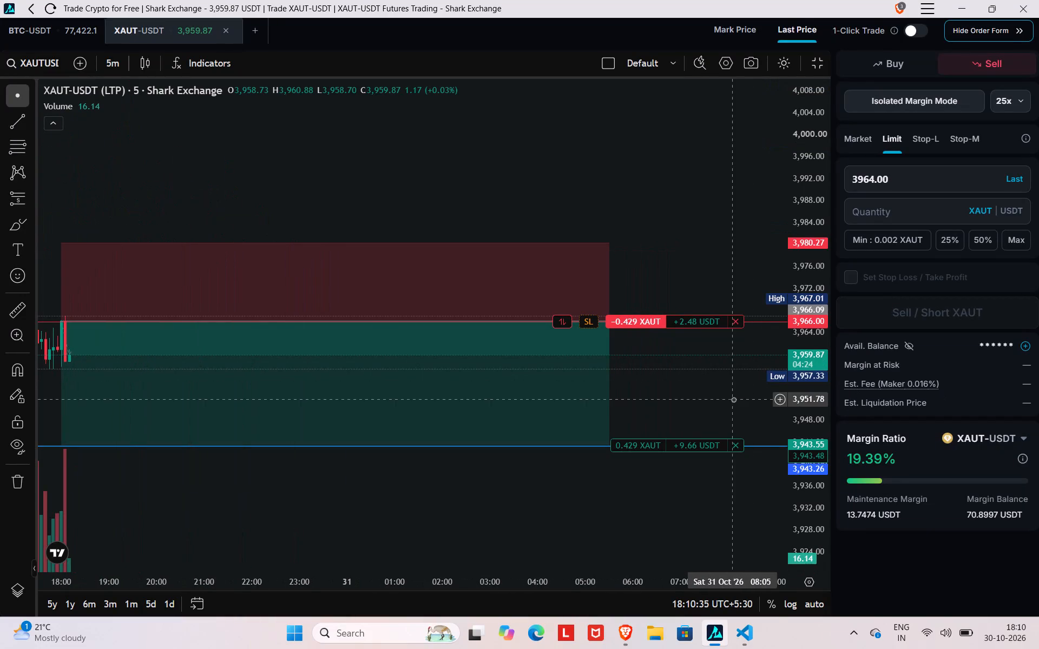
drag(700, 389, 784, 434)
scroll(799, 416, up, 9)
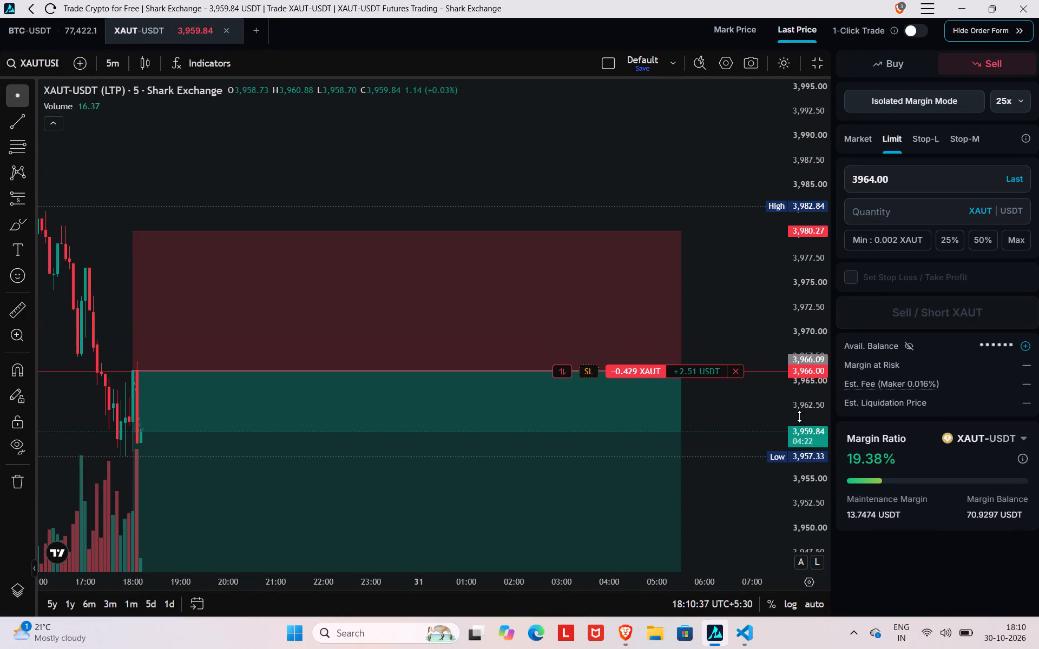
drag(714, 446, 791, 303)
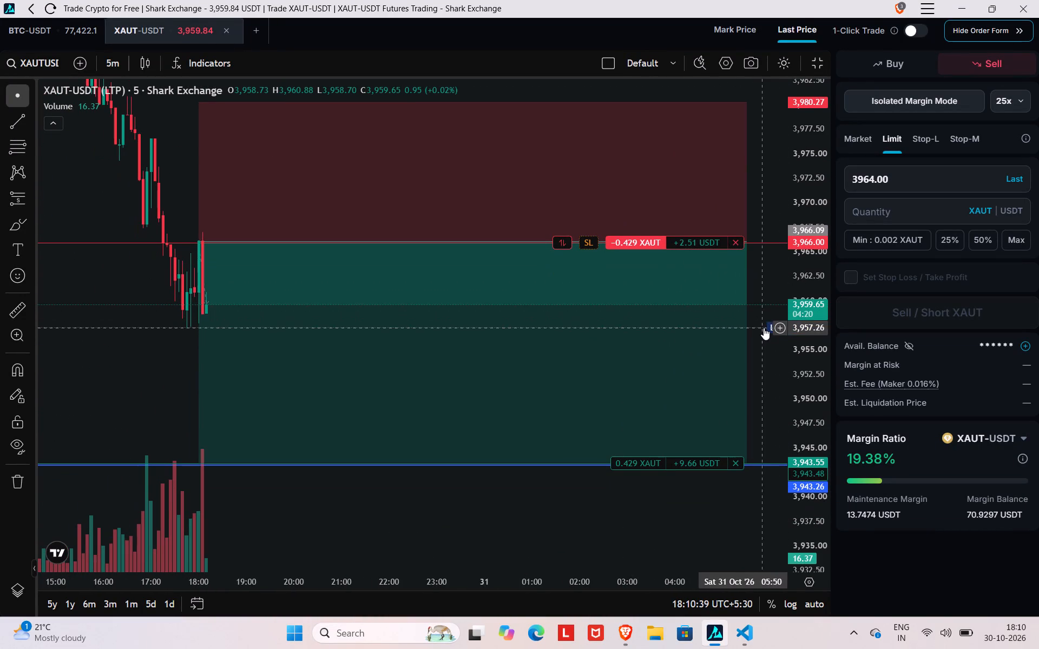
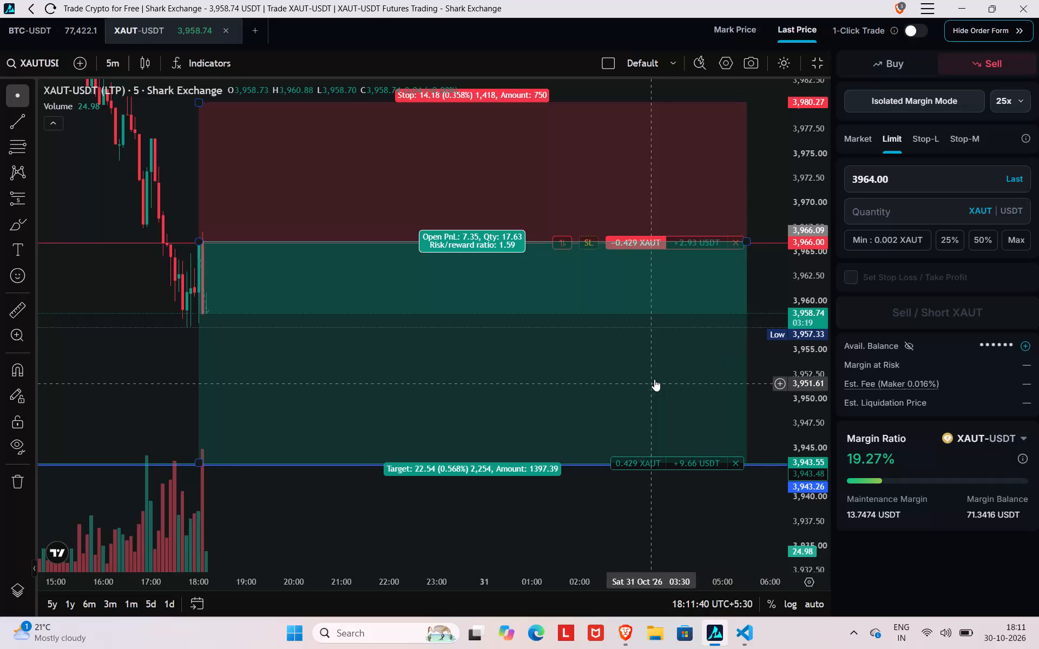
Examine the newest 5-minute XAUT-USDT candles between the 3966 short entry and the take-profit level, along with the preceding decline.
scroll(654, 379, up, 3)
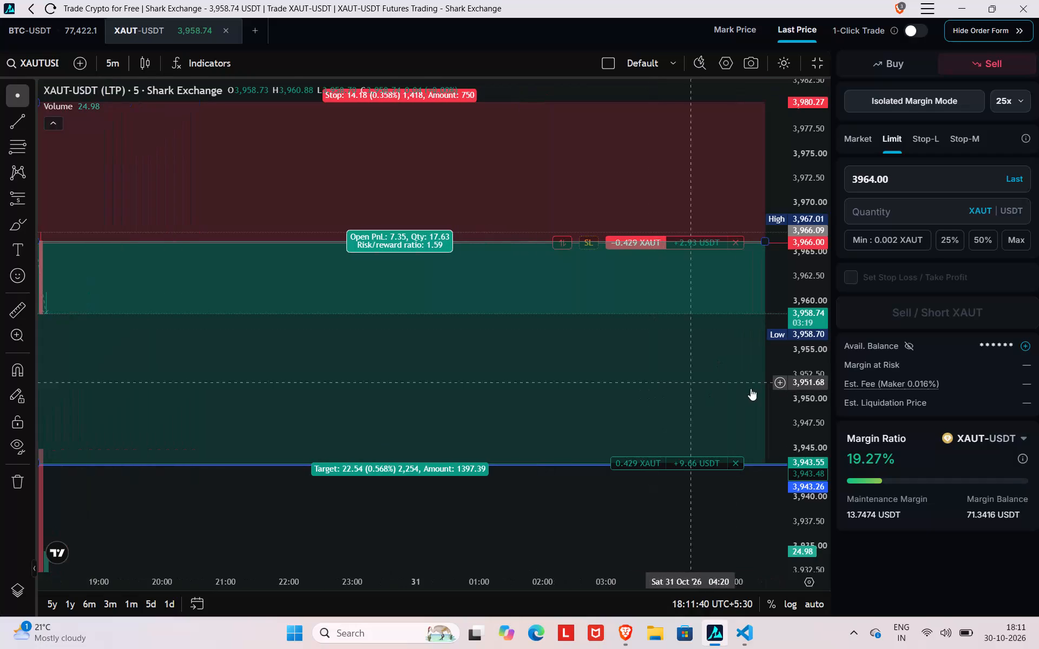
drag(517, 508, 692, 529)
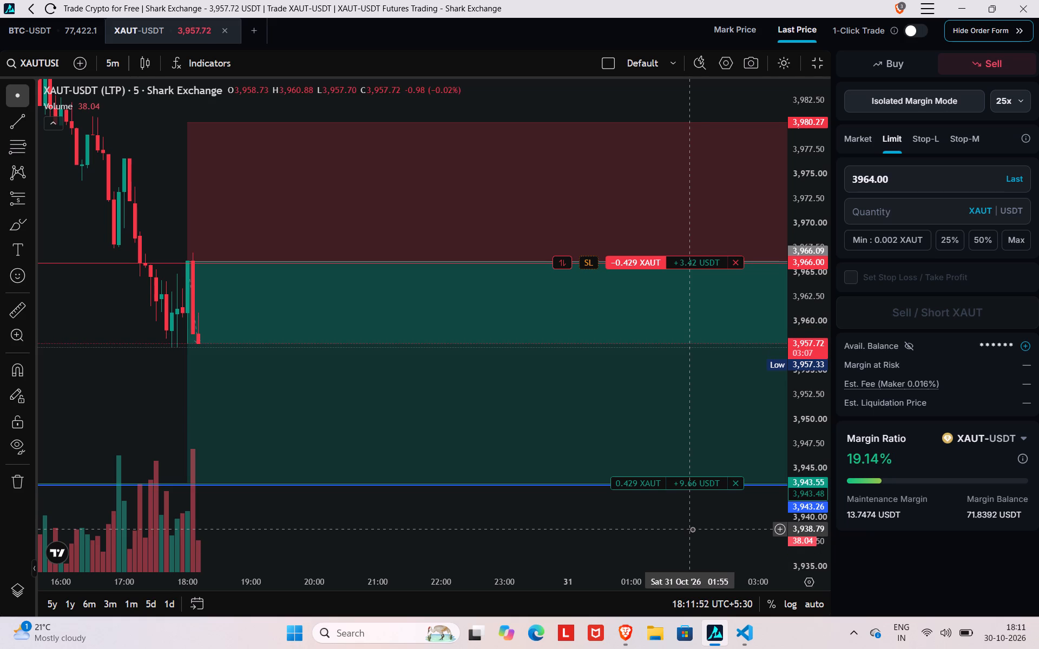
scroll(664, 438, down, 4)
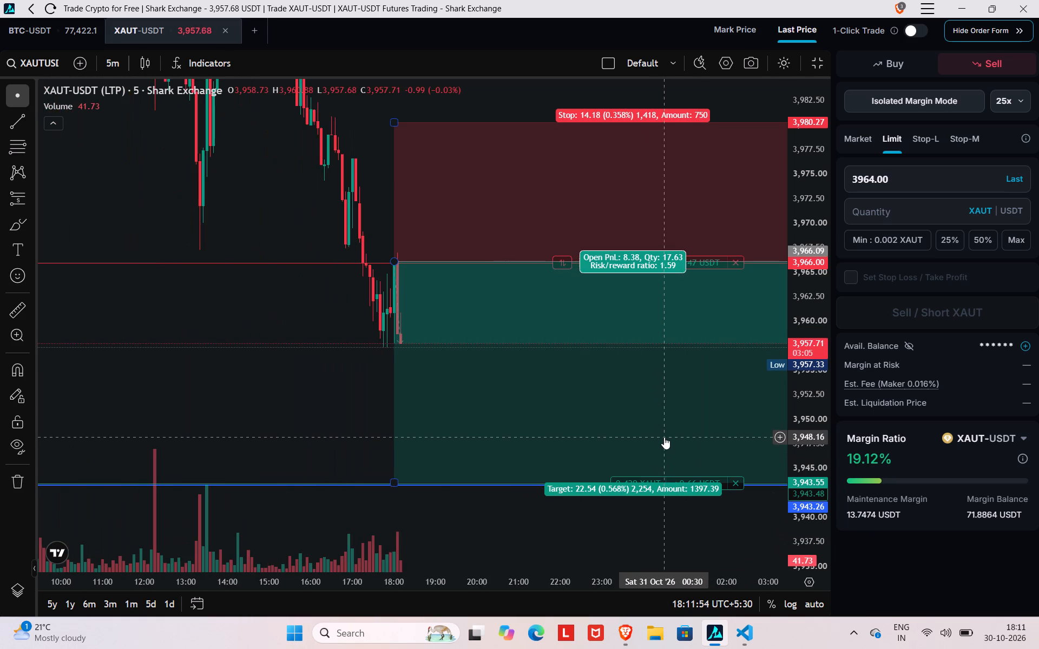
drag(344, 424, 301, 376)
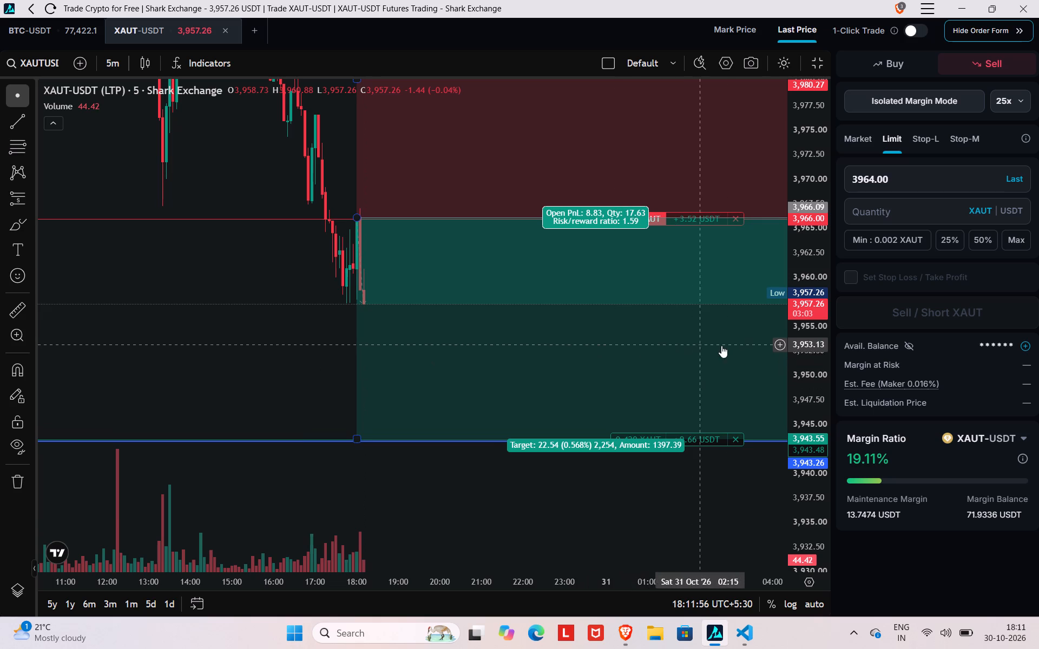
scroll(807, 350, up, 1)
drag(269, 354, 181, 351)
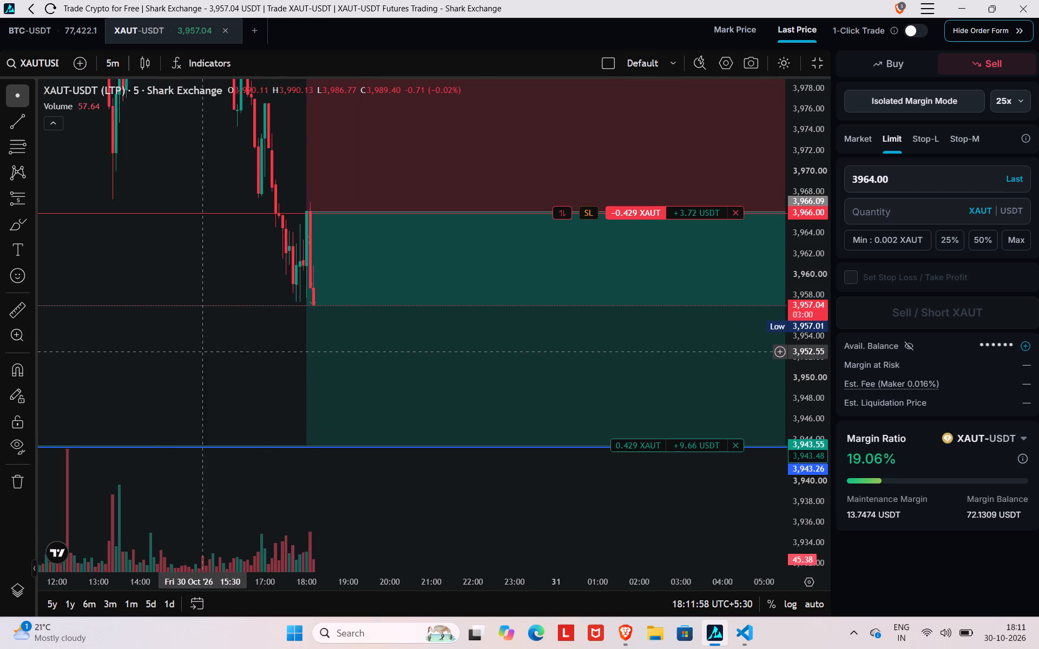
drag(181, 351, 100, 351)
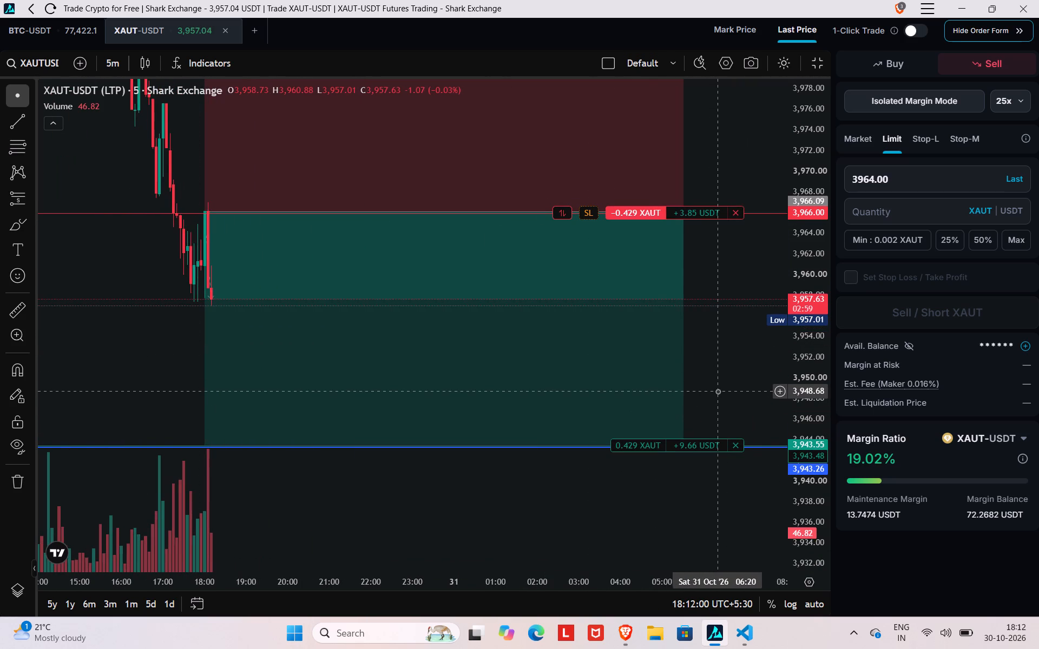
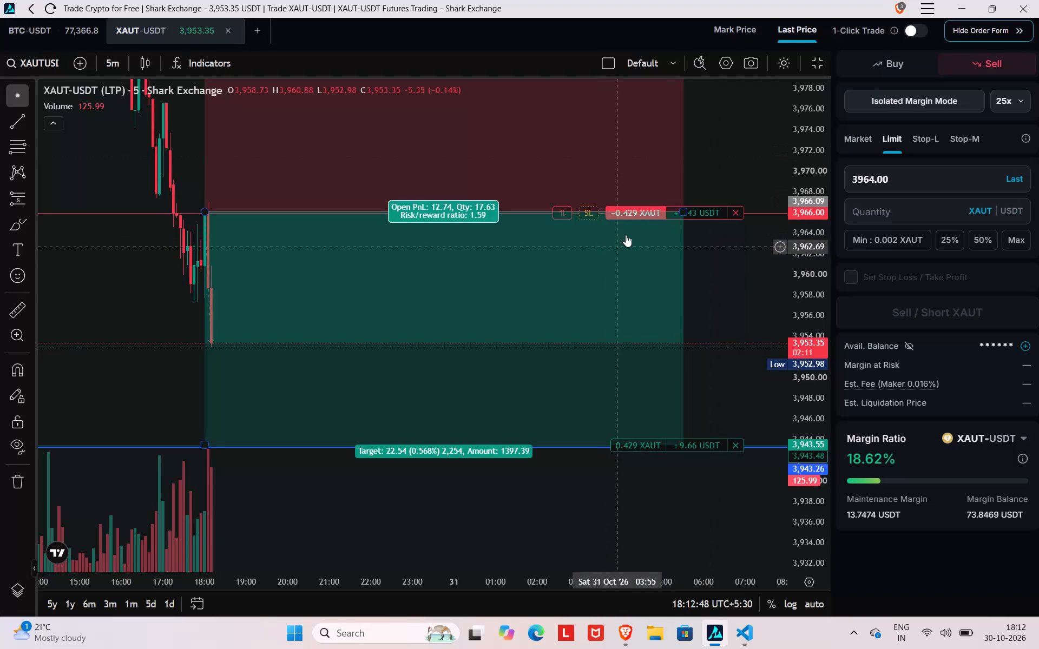
Add a stop loss at 3957.13 to the 0.429 XAUT short, keeping the take profit at 3943.48.
drag(584, 210, 569, 287)
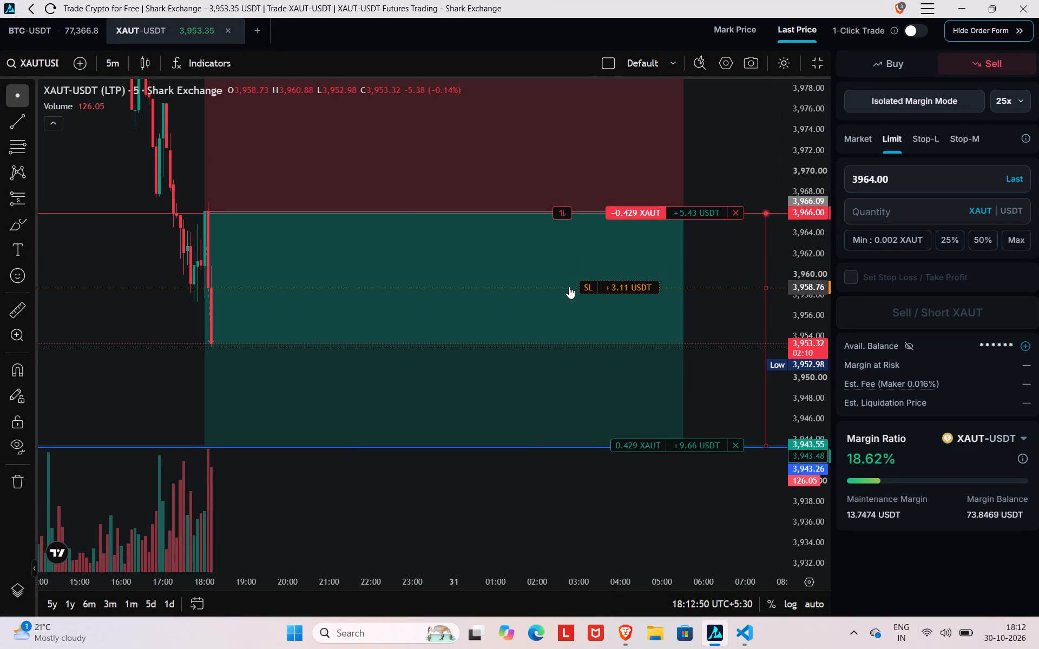
drag(569, 287, 568, 313)
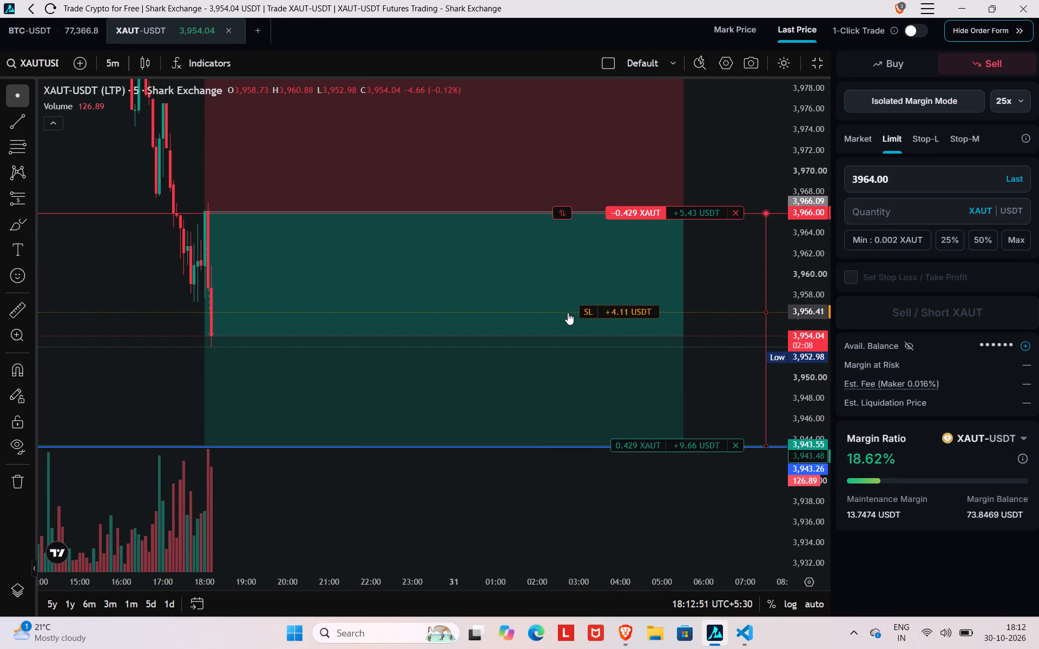
drag(568, 313, 613, 214)
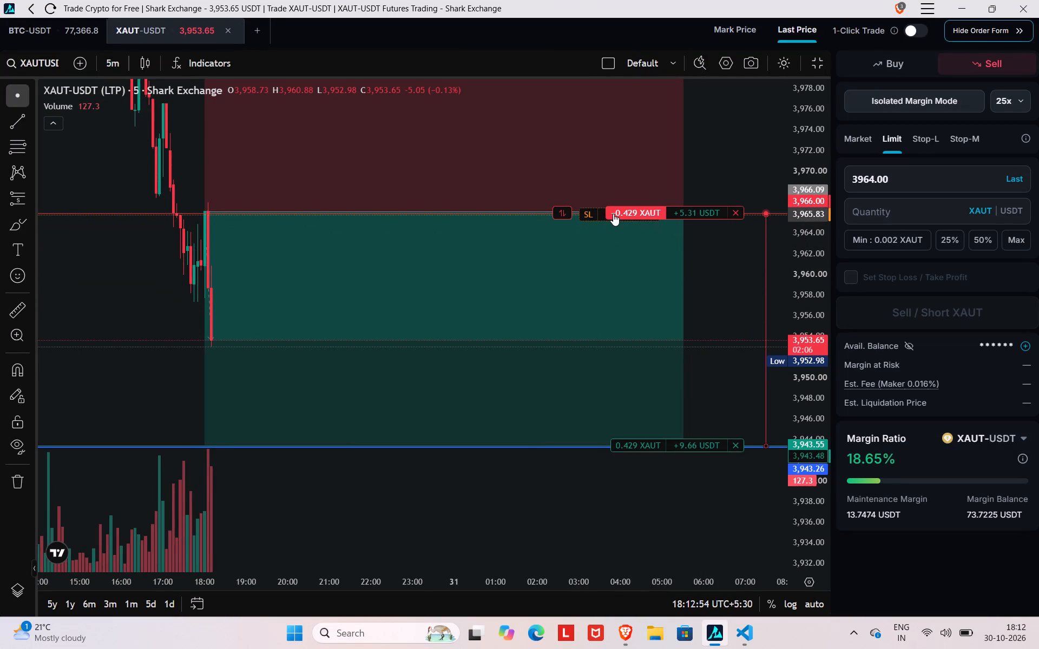
drag(613, 214, 615, 304)
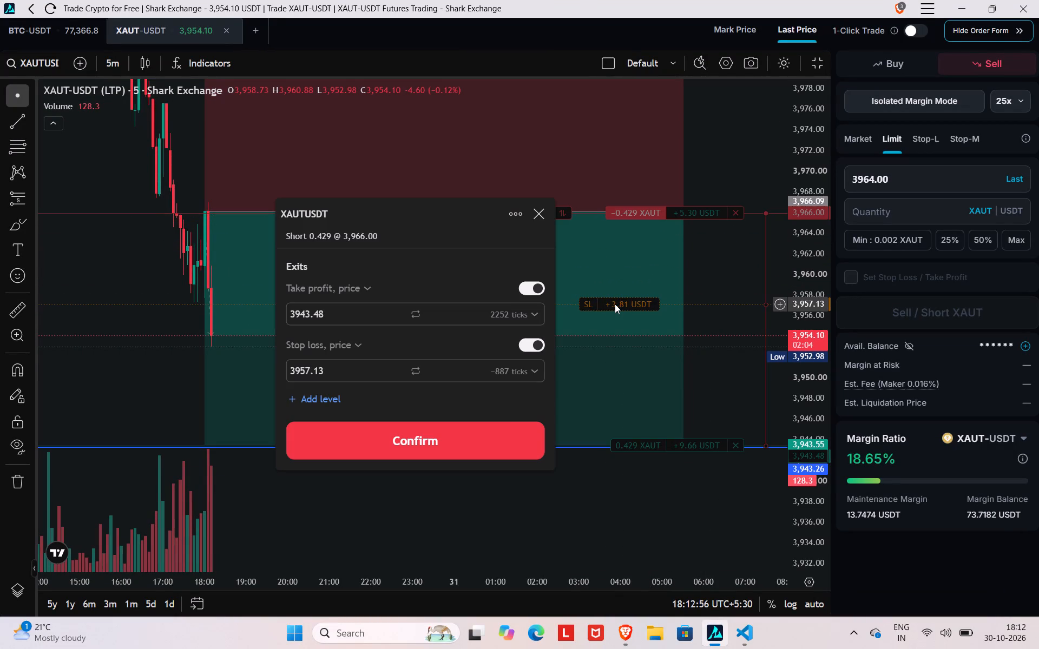
click(477, 433)
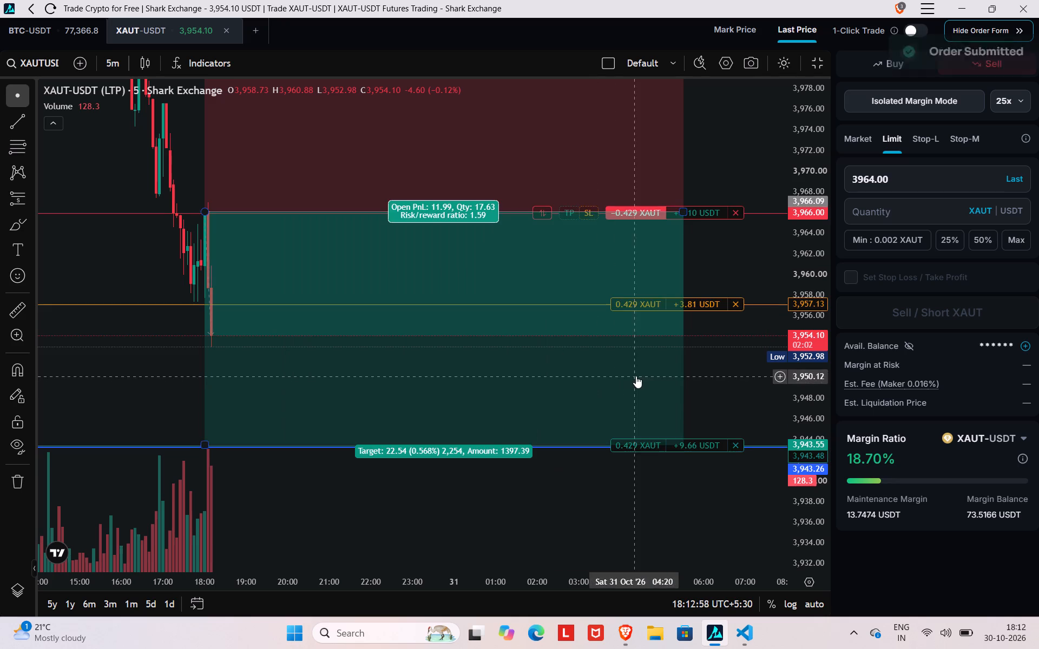
Examine the 5-minute XAUT-USDT candles against the short forecast's stop, entry and target levels, including the earlier decline.
scroll(828, 349, up, 1)
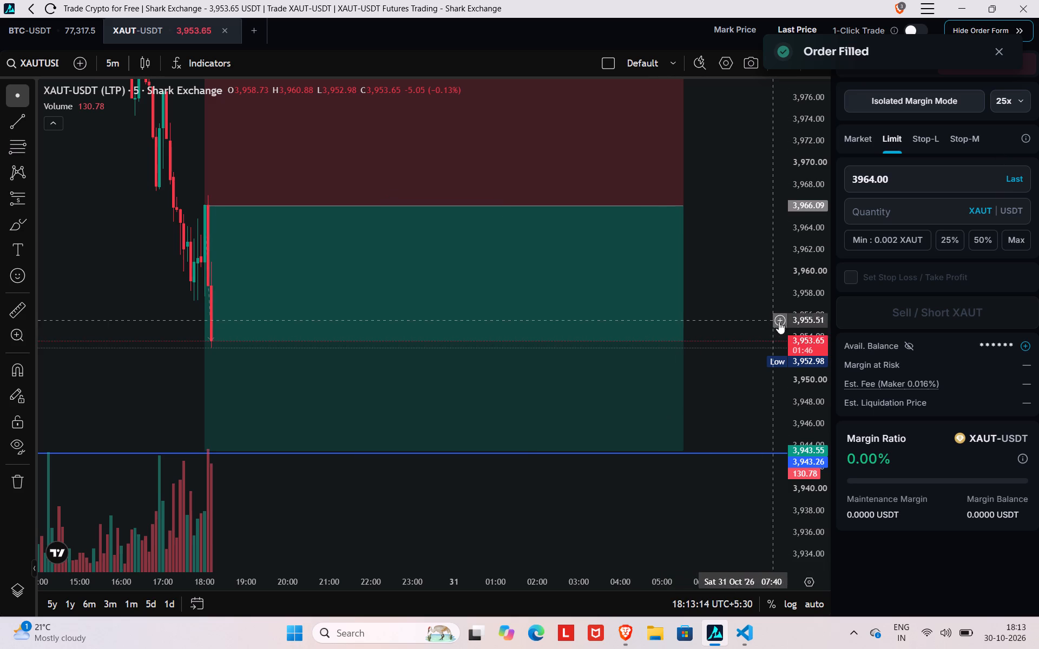
scroll(799, 331, down, 3)
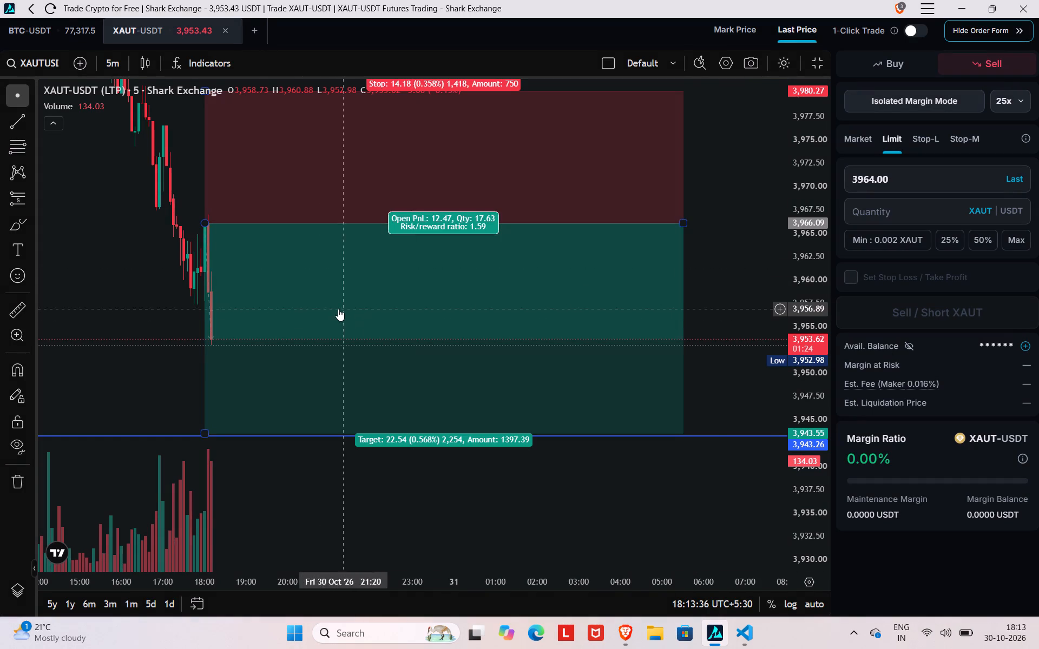
scroll(152, 274, down, 3)
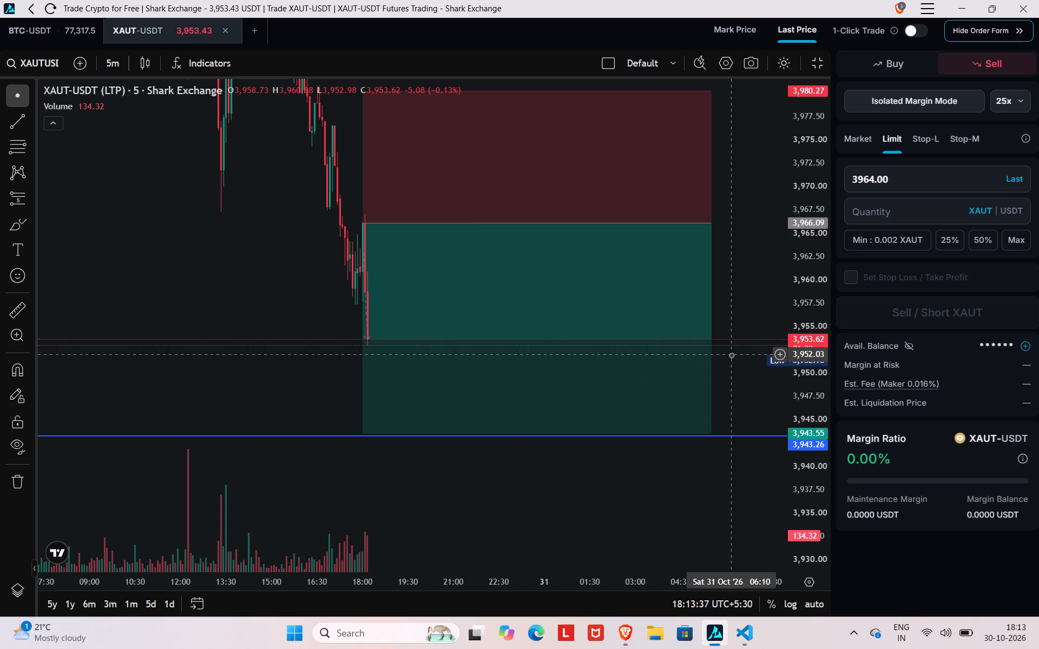
drag(766, 381, 755, 360)
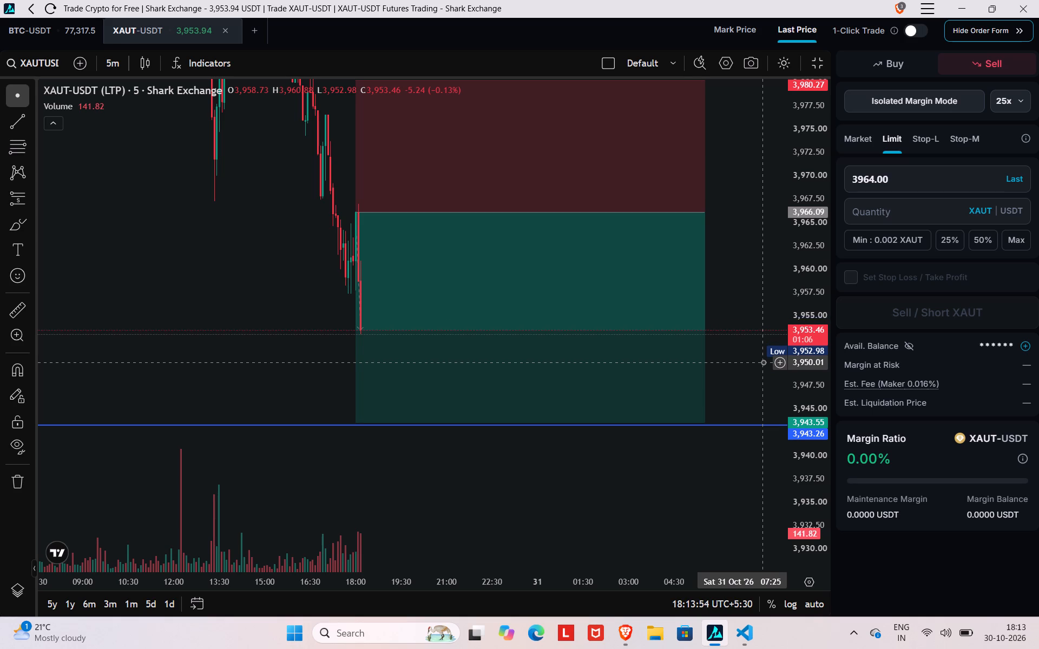
click(974, 182)
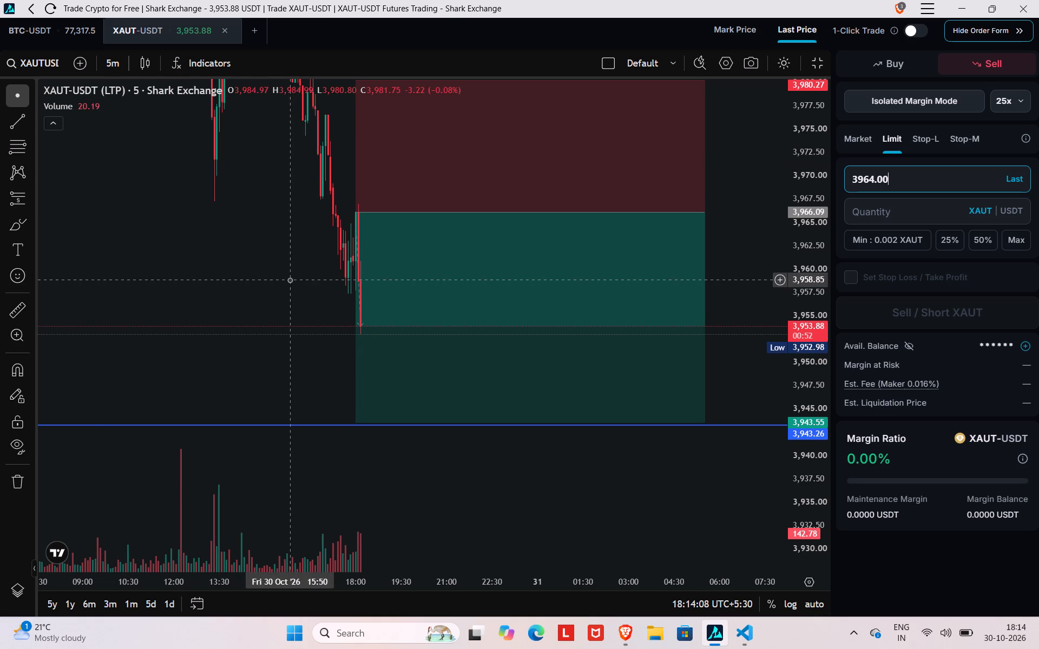
drag(290, 280, 223, 320)
scroll(223, 320, up, 5)
drag(629, 299, 629, 299)
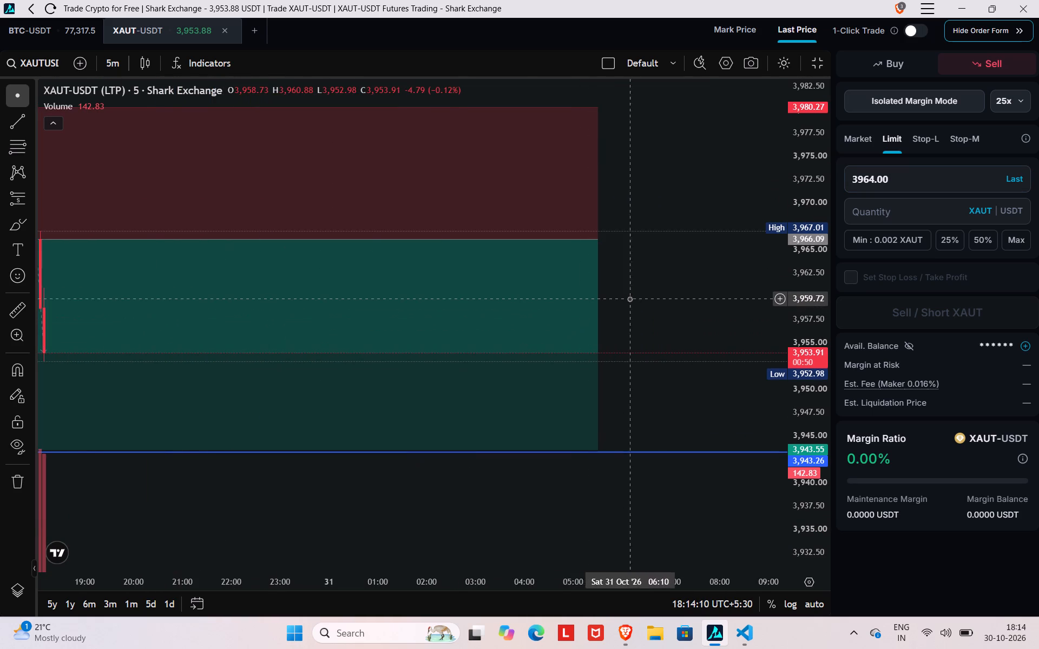
drag(629, 299, 797, 298)
scroll(810, 328, down, 5)
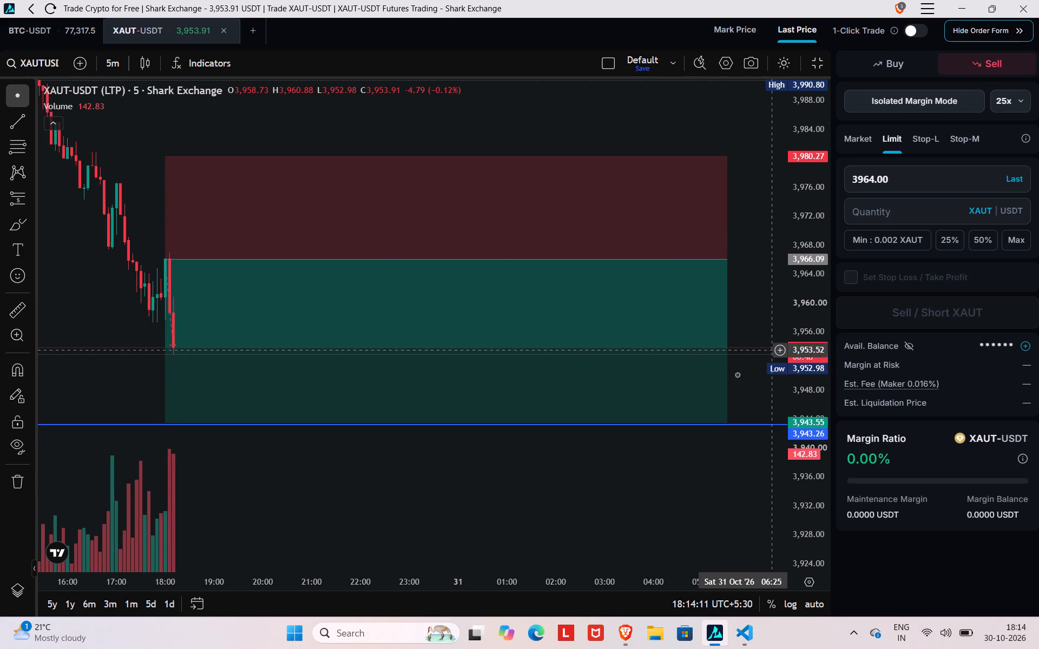
drag(580, 449, 646, 456)
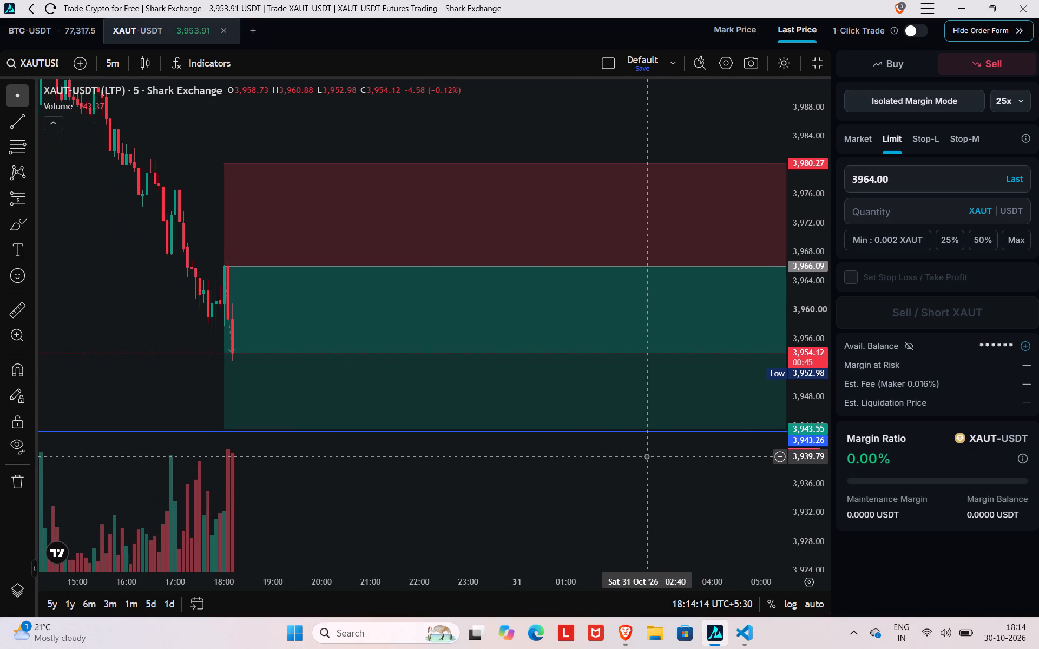
drag(635, 467, 578, 451)
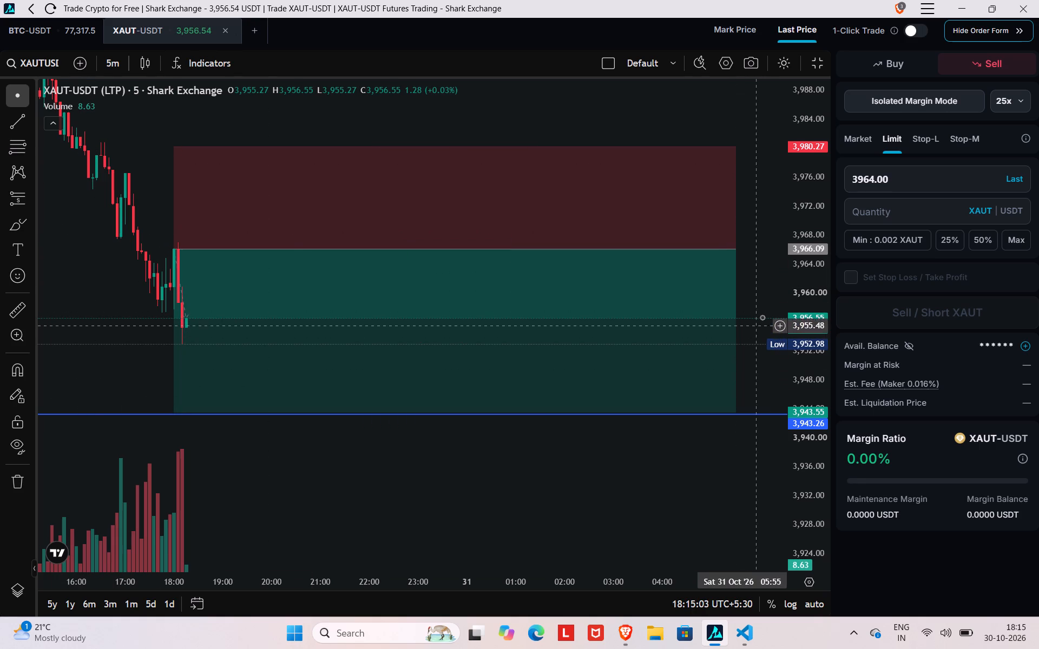
scroll(764, 314, down, 3)
scroll(250, 323, down, 3)
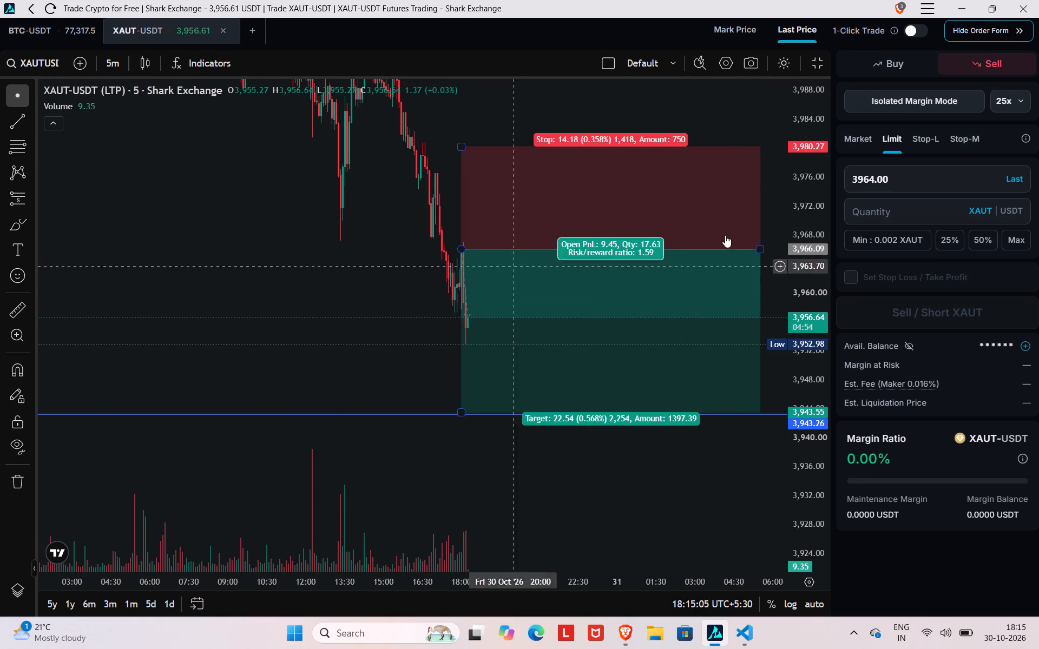
scroll(788, 315, down, 3)
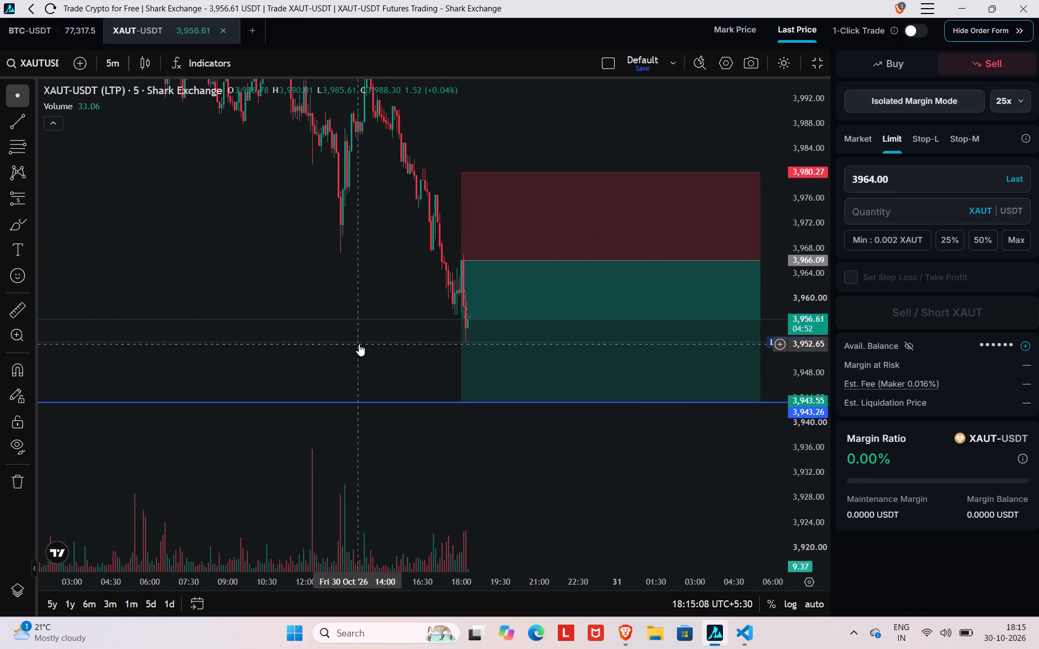
scroll(359, 344, up, 7)
drag(289, 437, 428, 518)
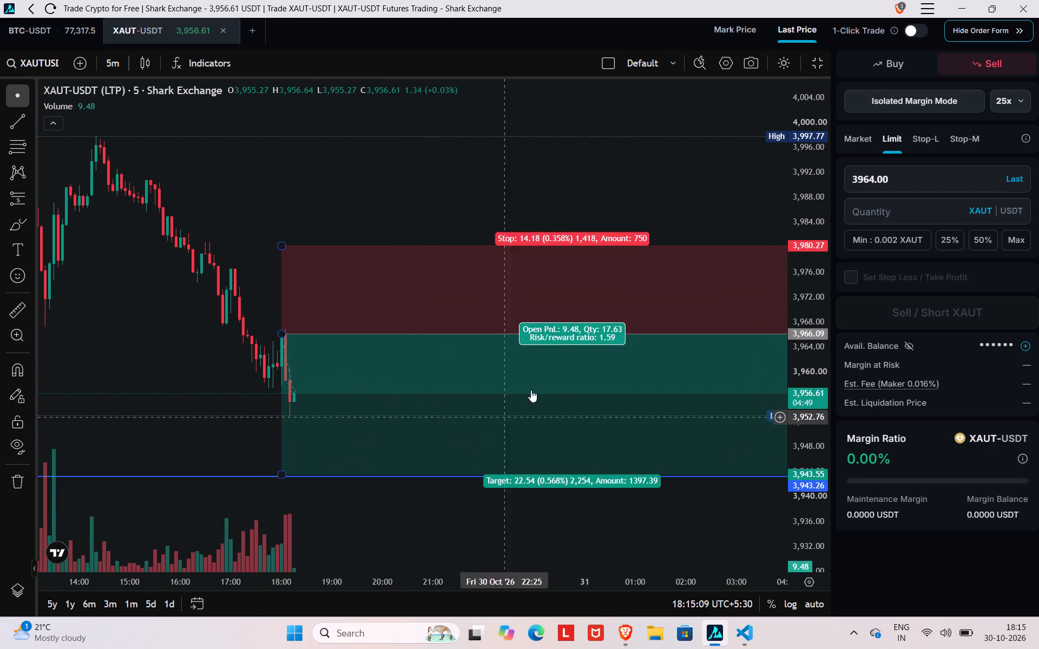
Submit a limit sell order at 3964.00 using 50% of the balance, 0.443 XAUT, without stop loss or take profit.
click(981, 242)
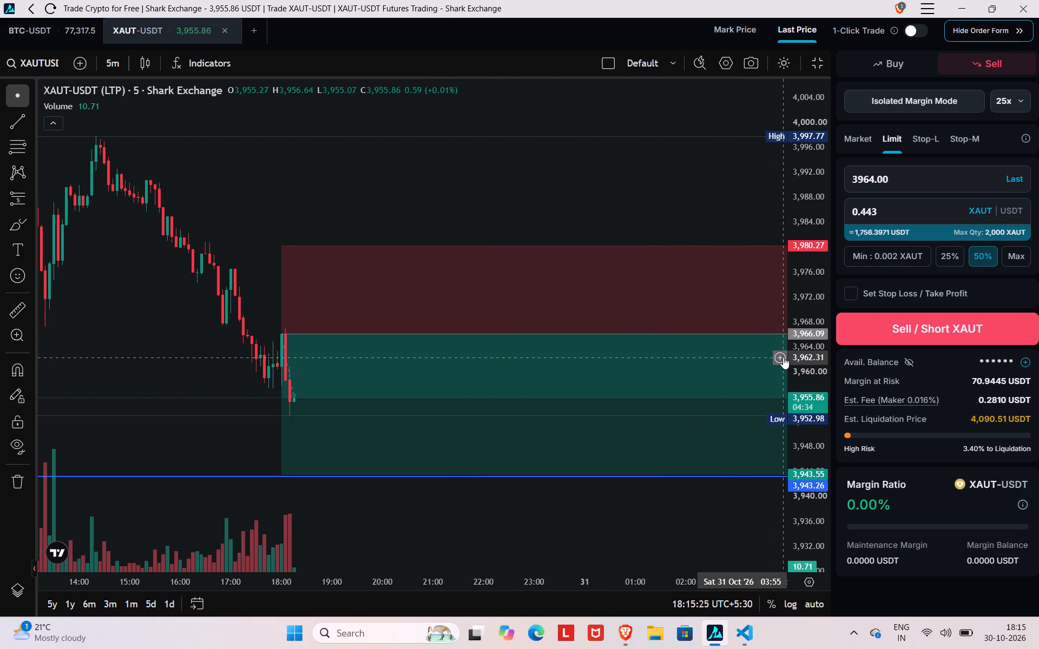
click(784, 357)
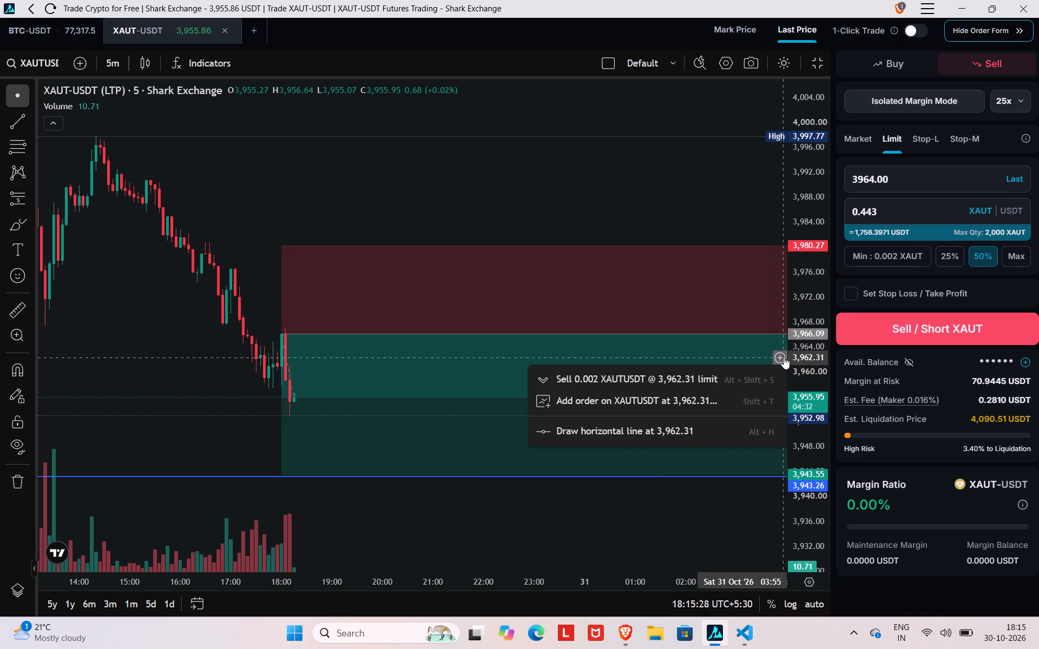
click(772, 192)
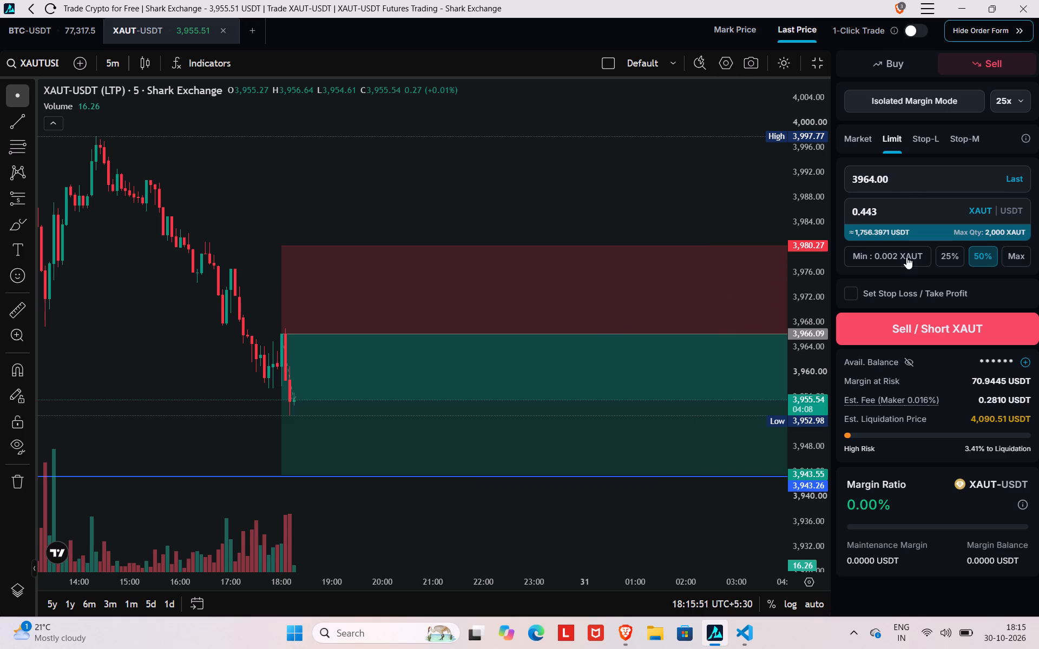
click(887, 327)
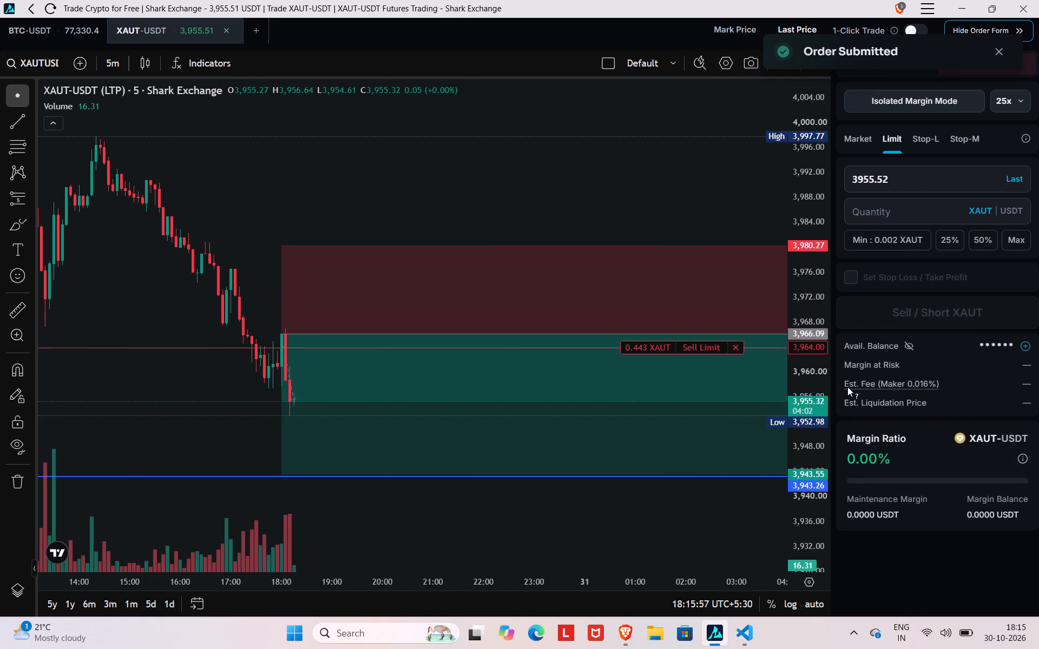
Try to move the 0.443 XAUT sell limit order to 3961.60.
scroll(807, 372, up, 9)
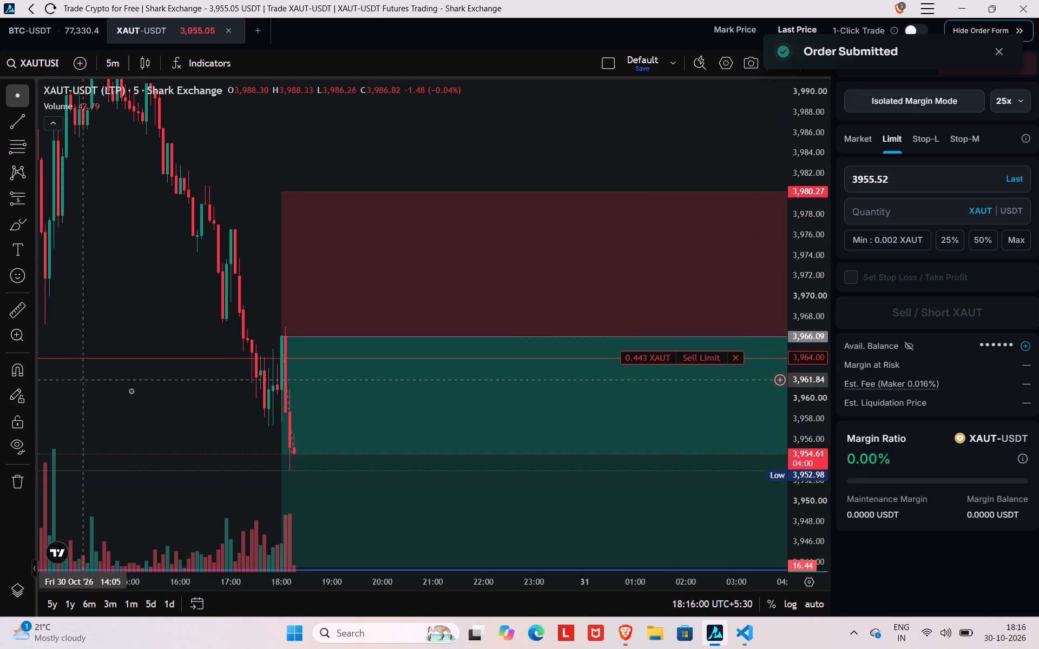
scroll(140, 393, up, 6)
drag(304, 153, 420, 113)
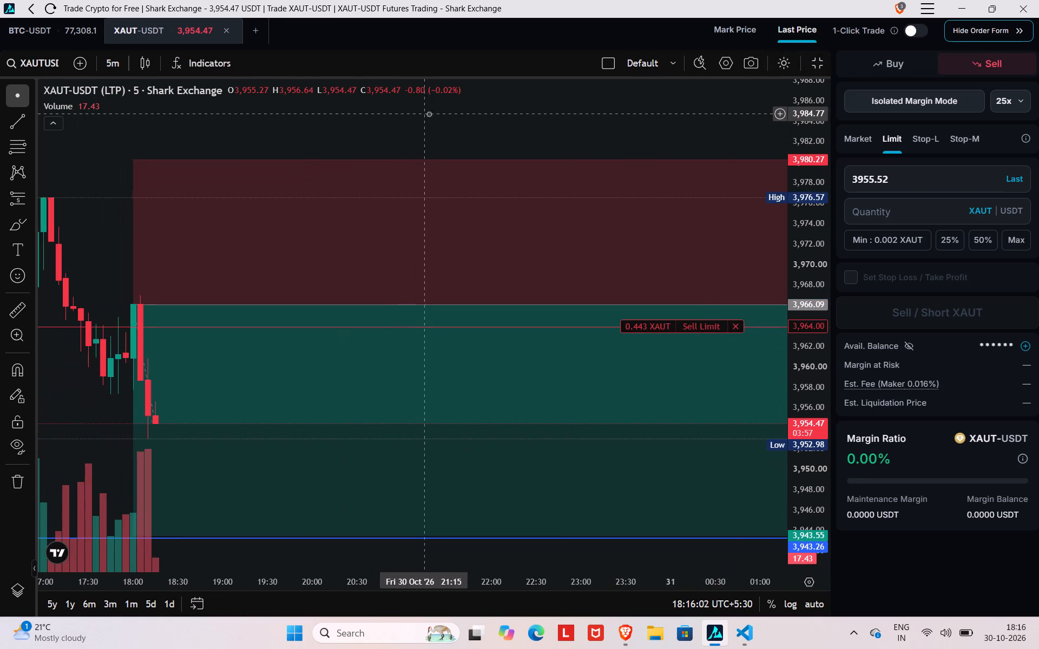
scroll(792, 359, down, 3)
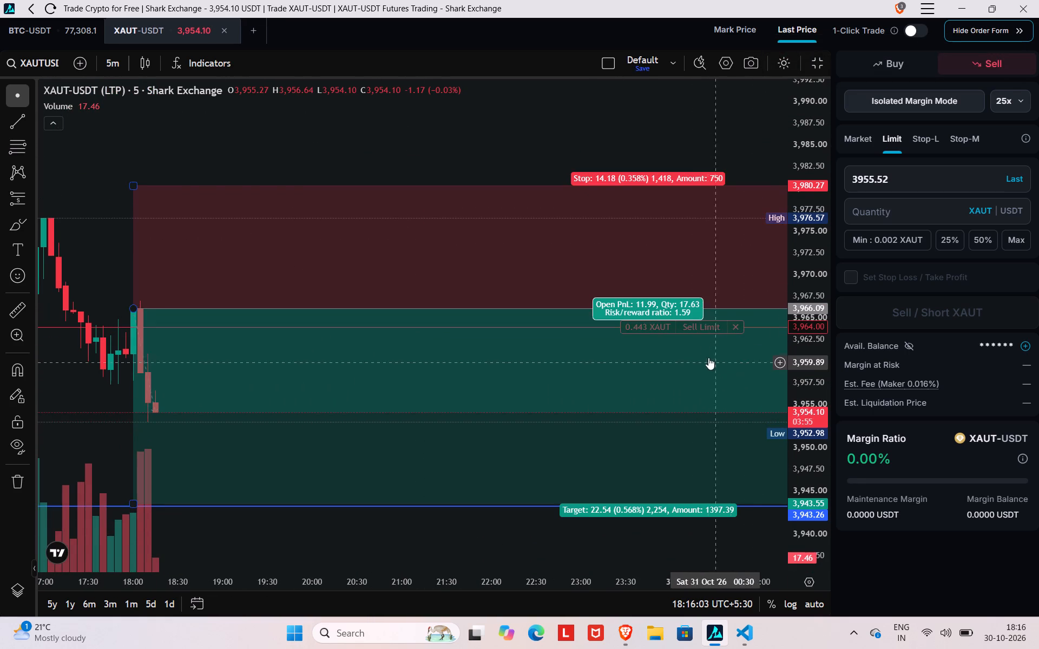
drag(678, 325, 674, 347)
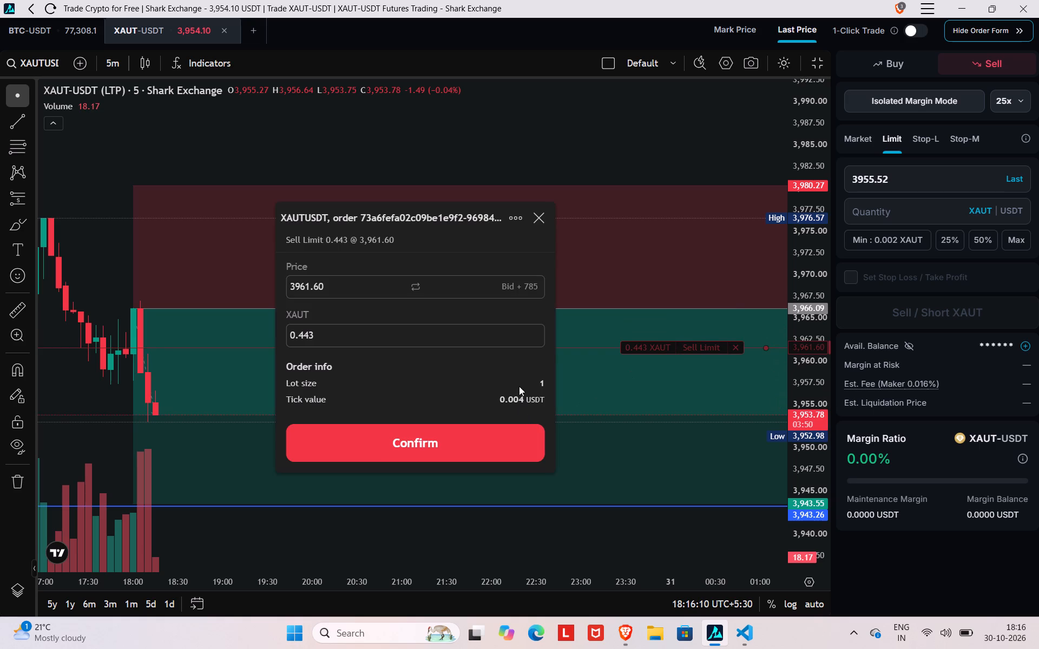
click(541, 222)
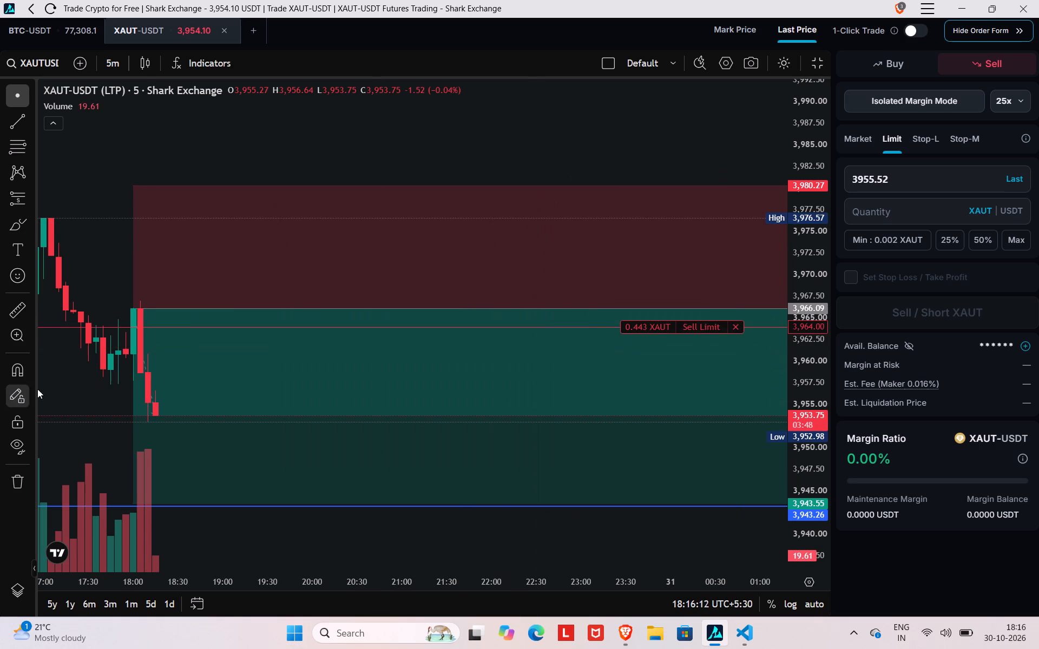
Examine the latest 5-minute candles relative to the pending 3964.00 sell limit and the forecast's target level.
scroll(807, 359, down, 5)
scroll(482, 417, down, 5)
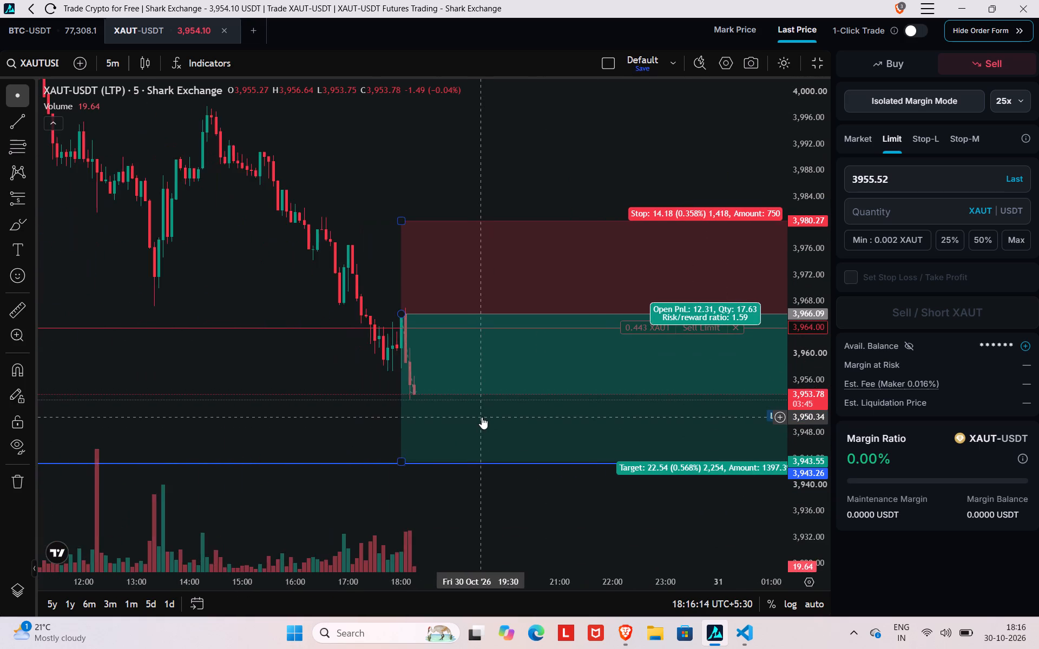
scroll(482, 417, down, 2)
drag(392, 380, 181, 370)
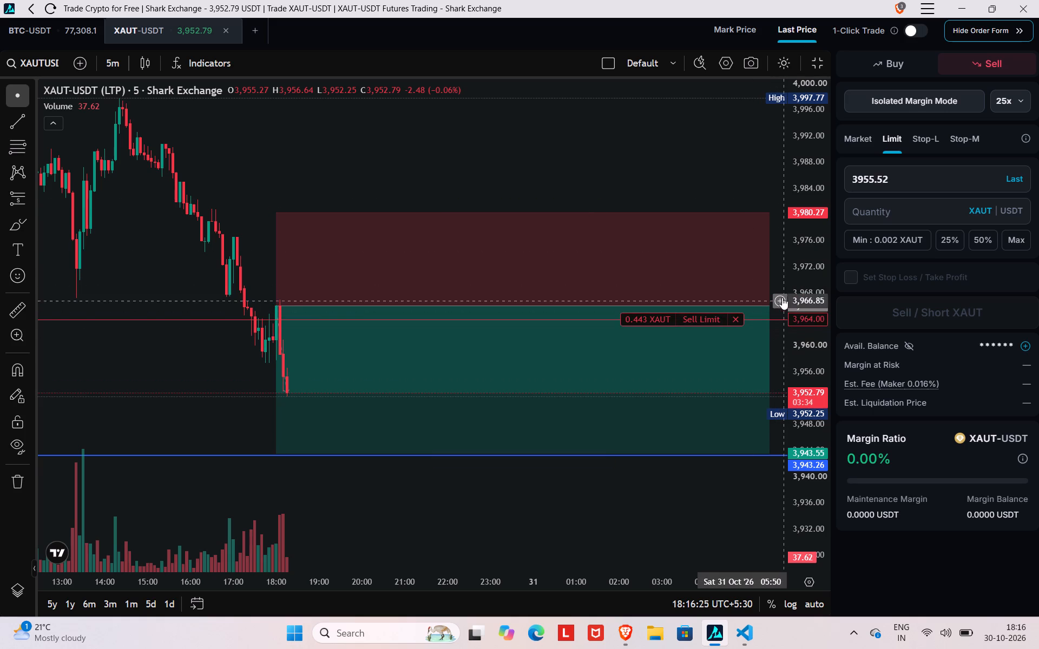
scroll(792, 365, down, 3)
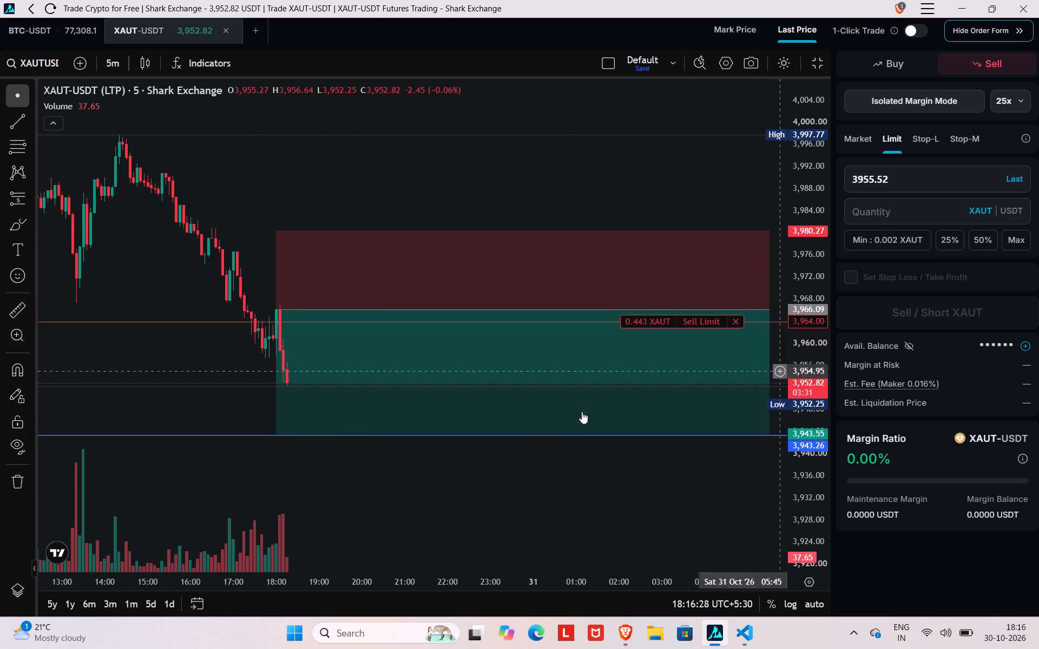
scroll(232, 404, up, 4)
drag(254, 472, 390, 505)
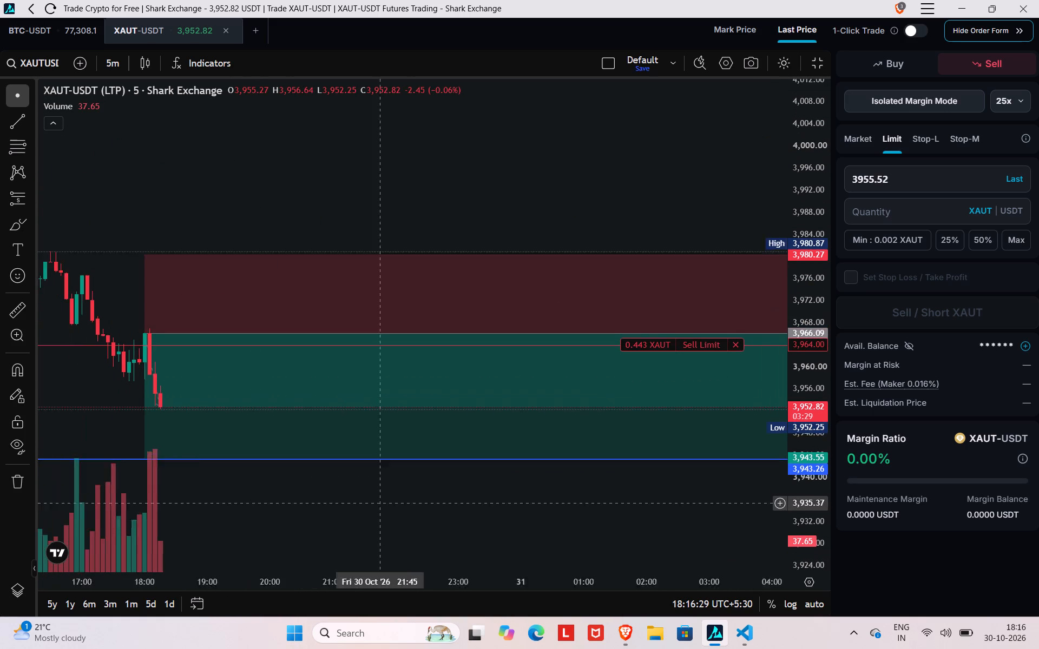
drag(390, 505, 420, 507)
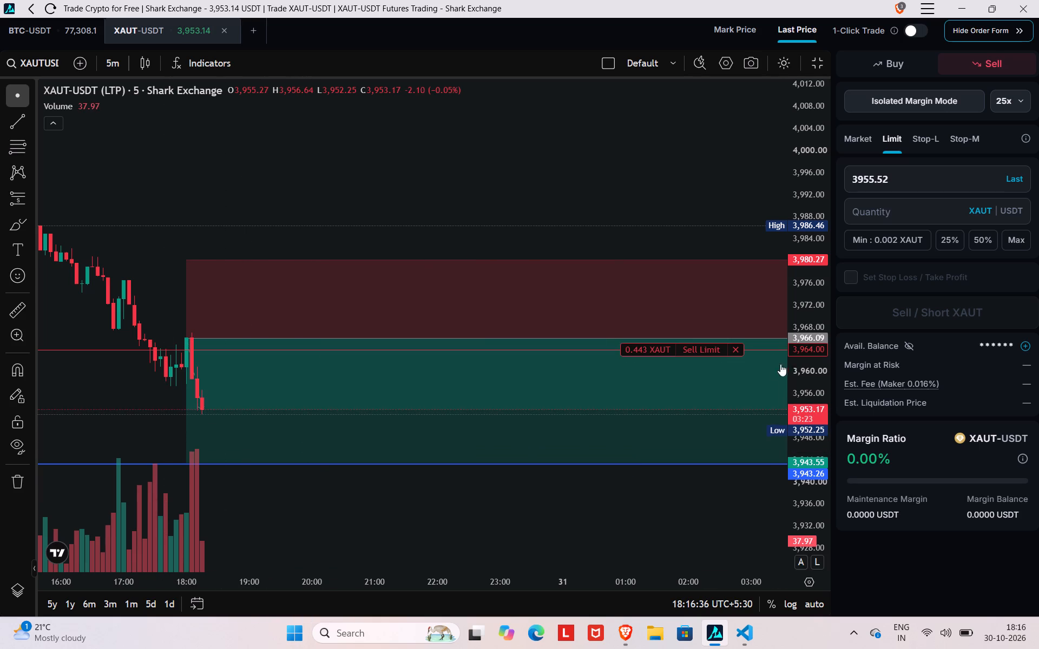
scroll(813, 382, up, 9)
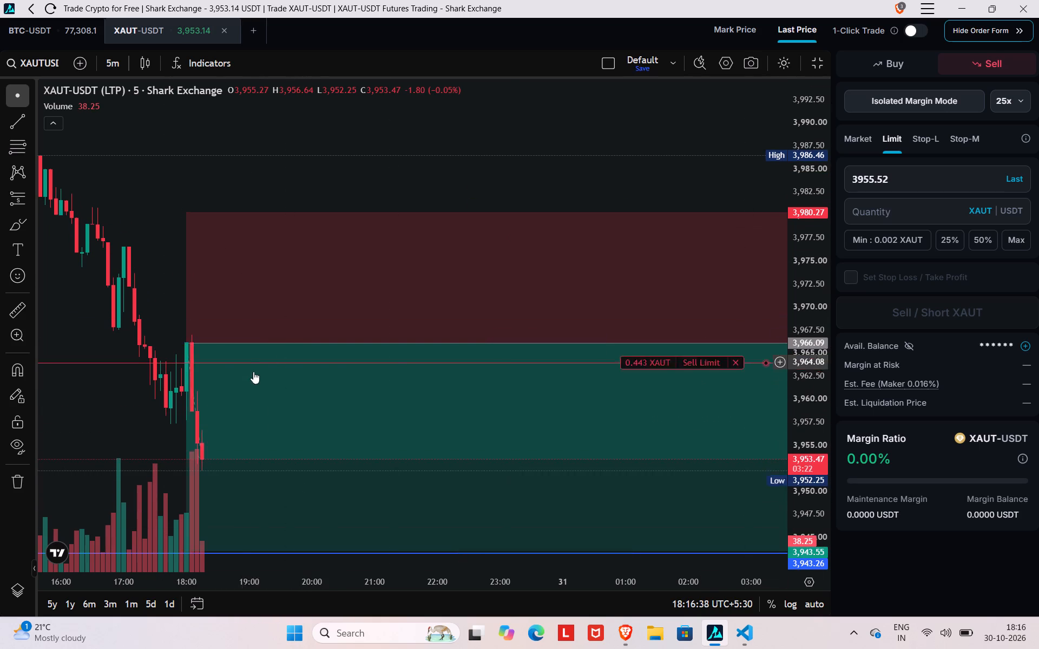
drag(102, 419, 160, 266)
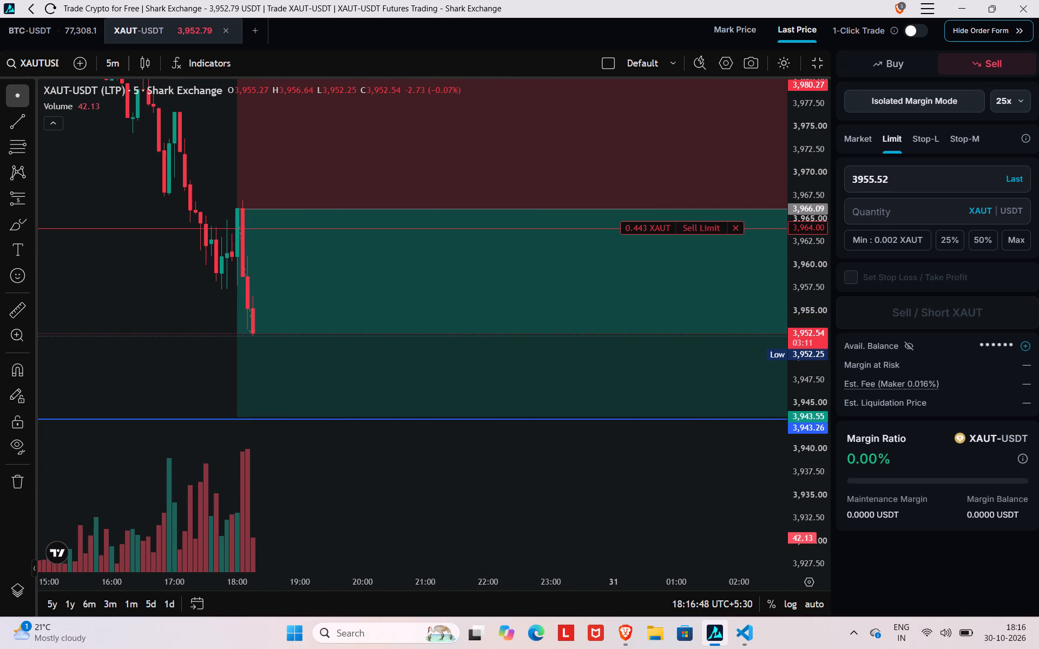
Prepare a limit buy order for XAUT at 3942 using 50% of the available balance, 0.221 XAUT.
click(896, 69)
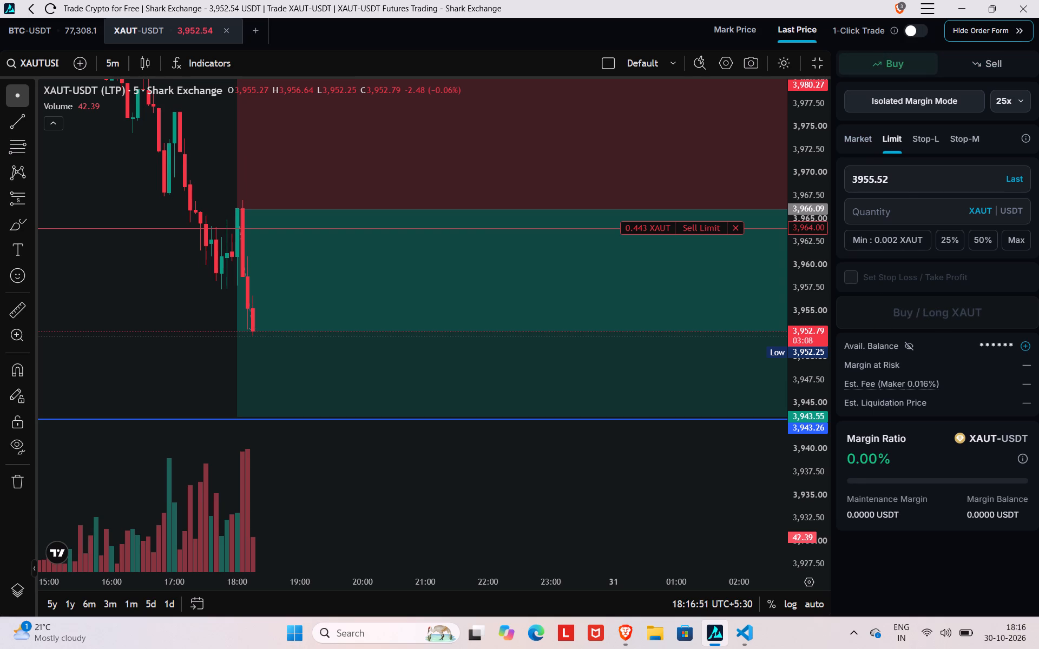
click(898, 182)
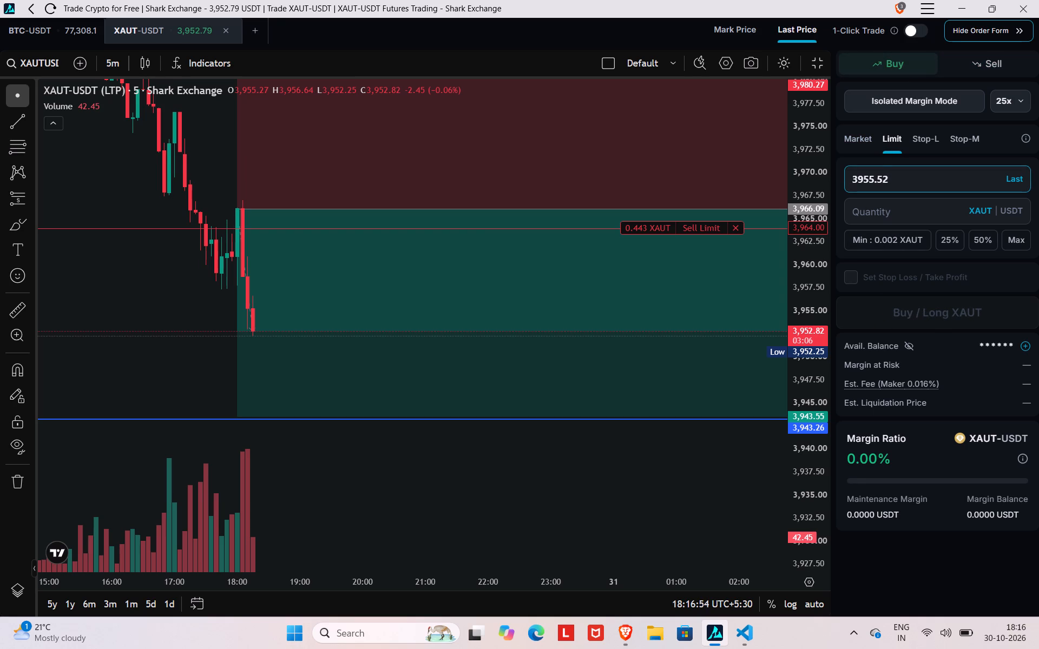
key(BackSpace)
key(BackSpace)
key(BackSpace)
key(BackSpace)
key(BackSpace)
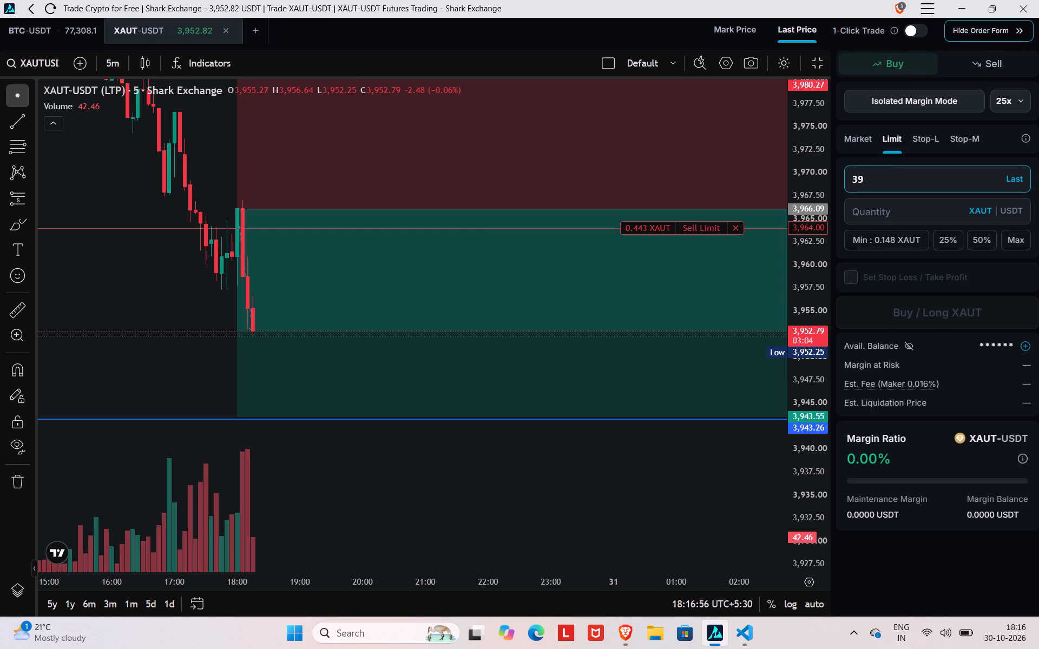
text(42)
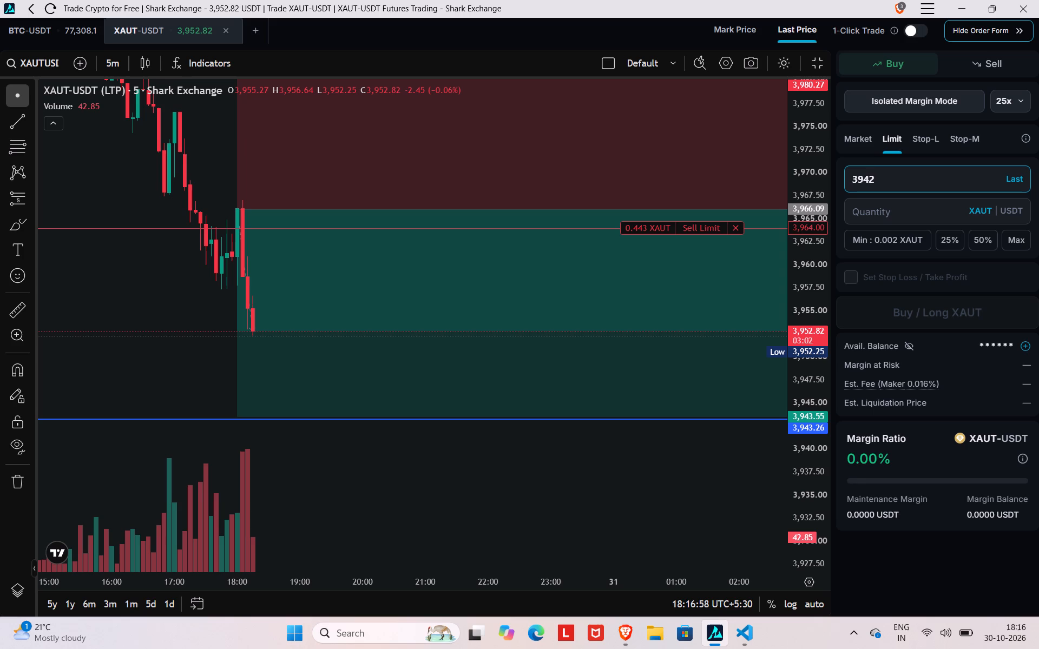
click(982, 239)
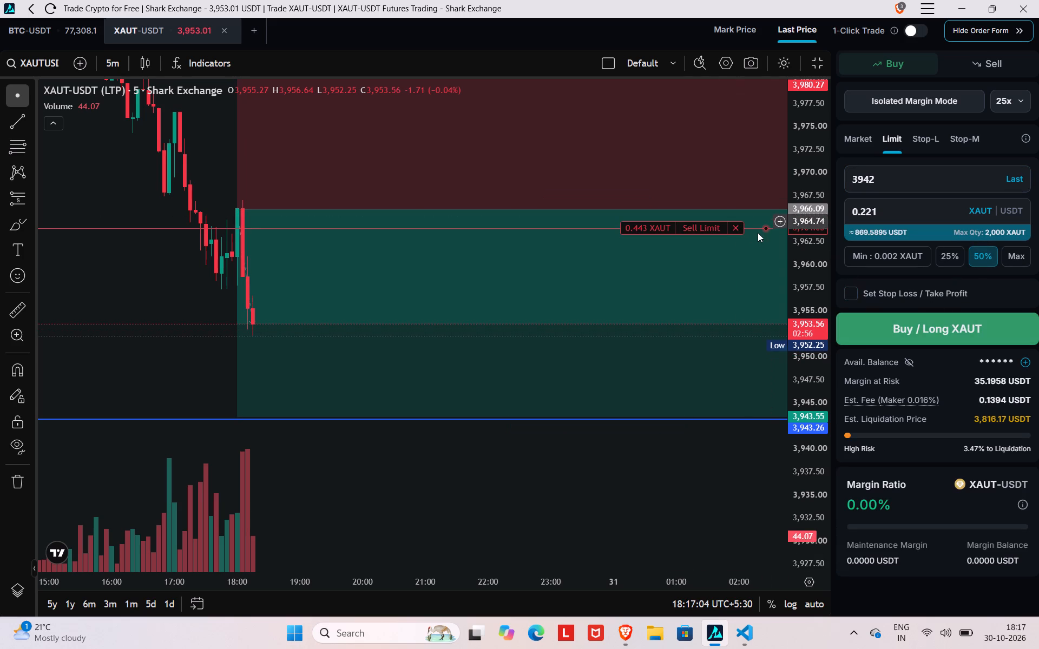
Cancel the pending 0.443 XAUT sell limit order at 3,964.00.
click(735, 227)
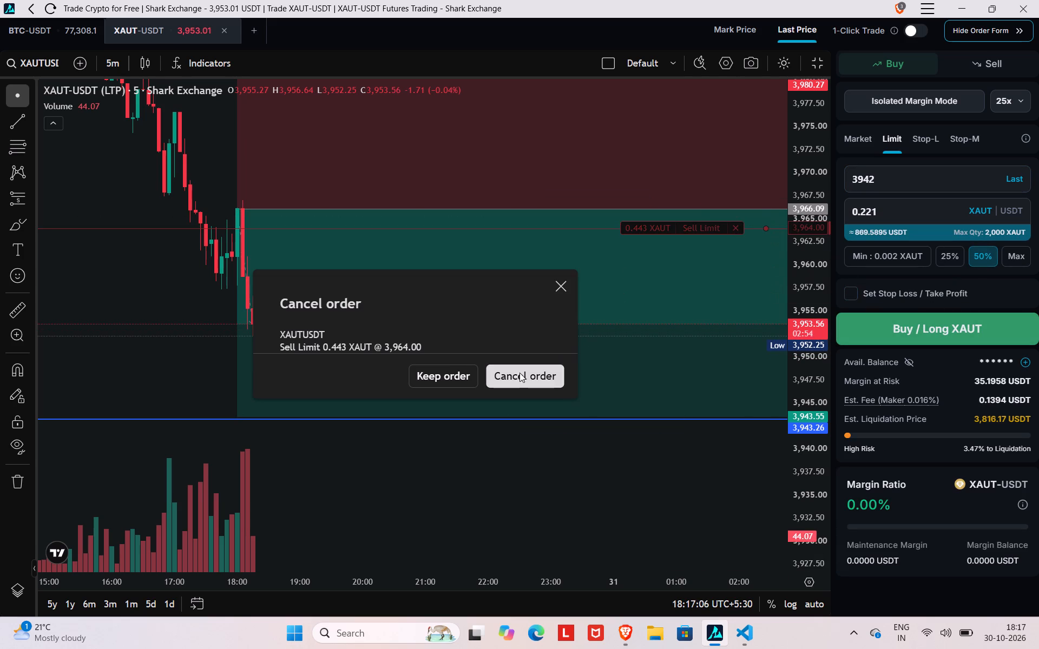
click(516, 374)
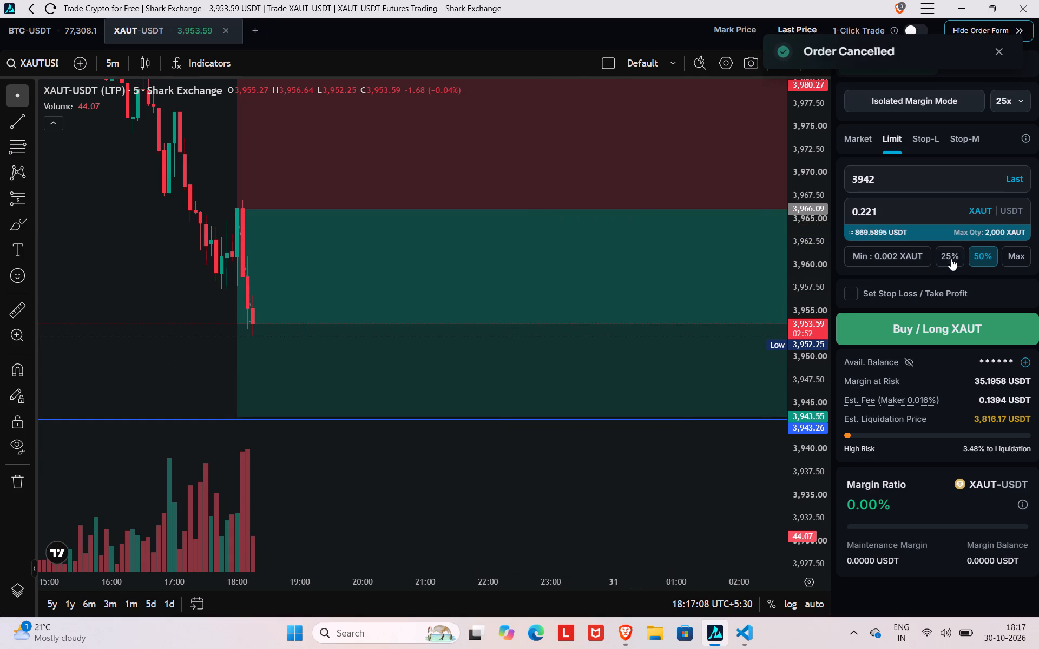
Reapply 50% of the available balance to the 3942 buy limit order, making the quantity 0.446 XAUT.
click(975, 261)
click(980, 255)
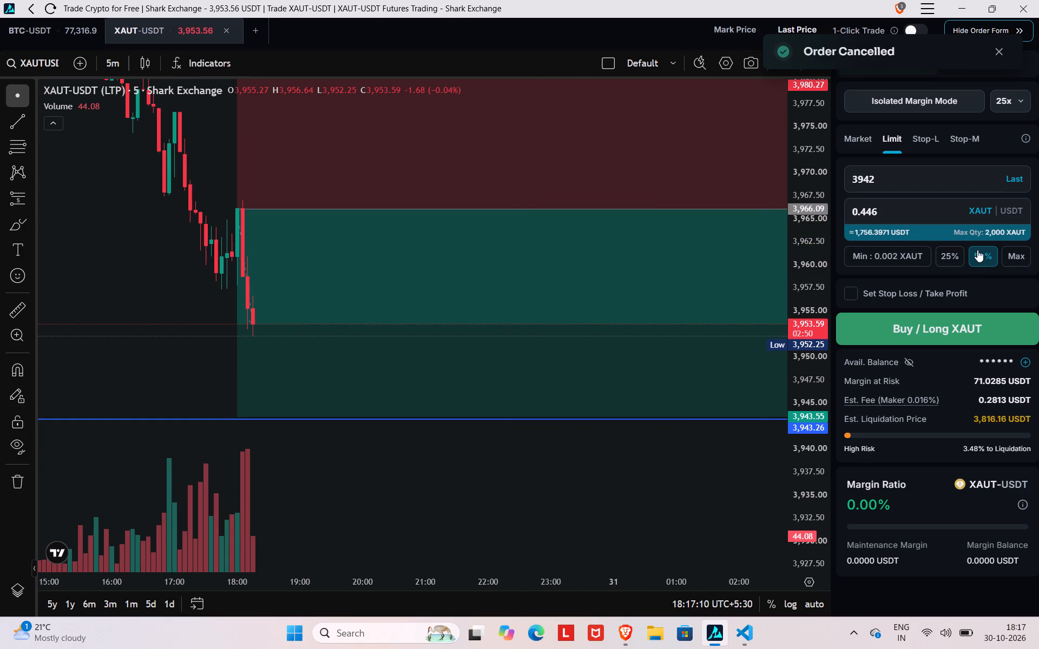
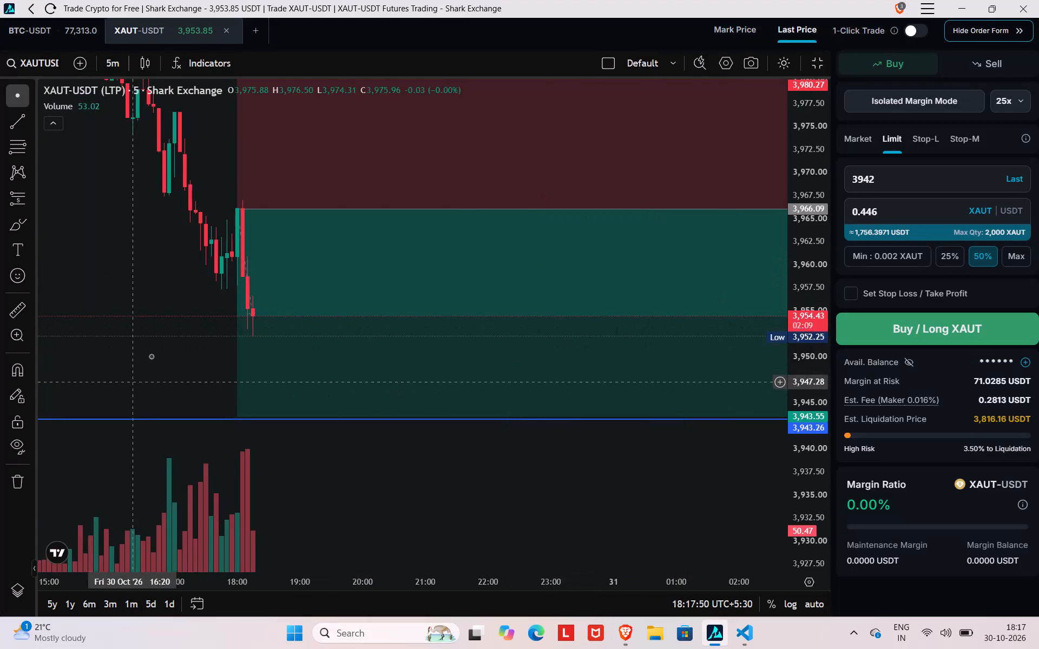
Switch the XAUT-USDT chart to the 1 day interval and examine daily price history back to April against the blue horizontal line and green zone.
scroll(165, 325, down, 10)
scroll(329, 316, up, 11)
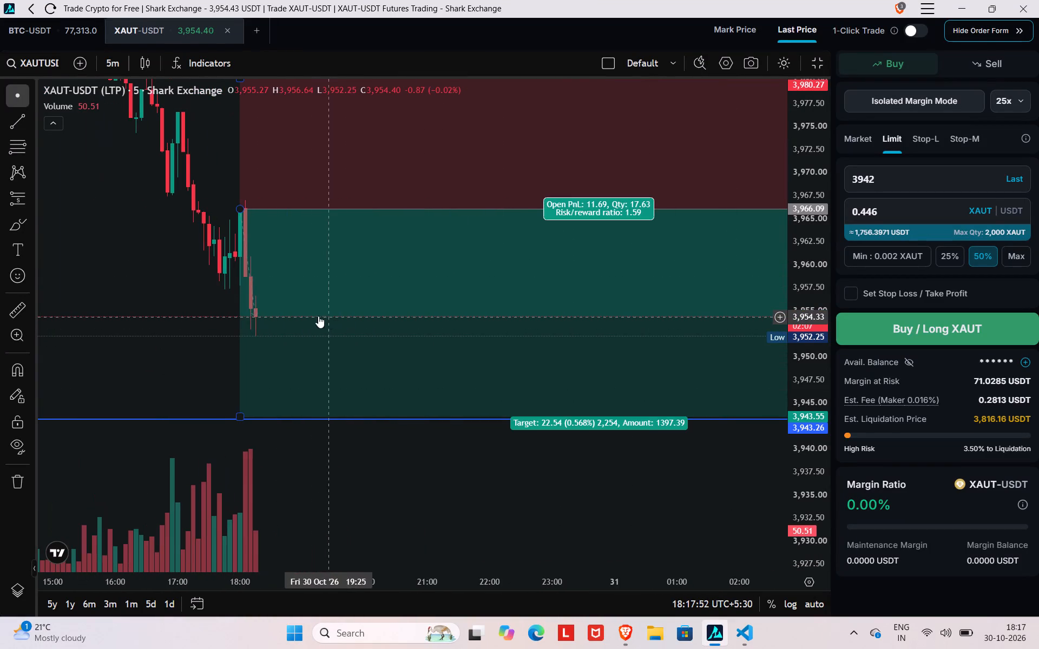
click(123, 56)
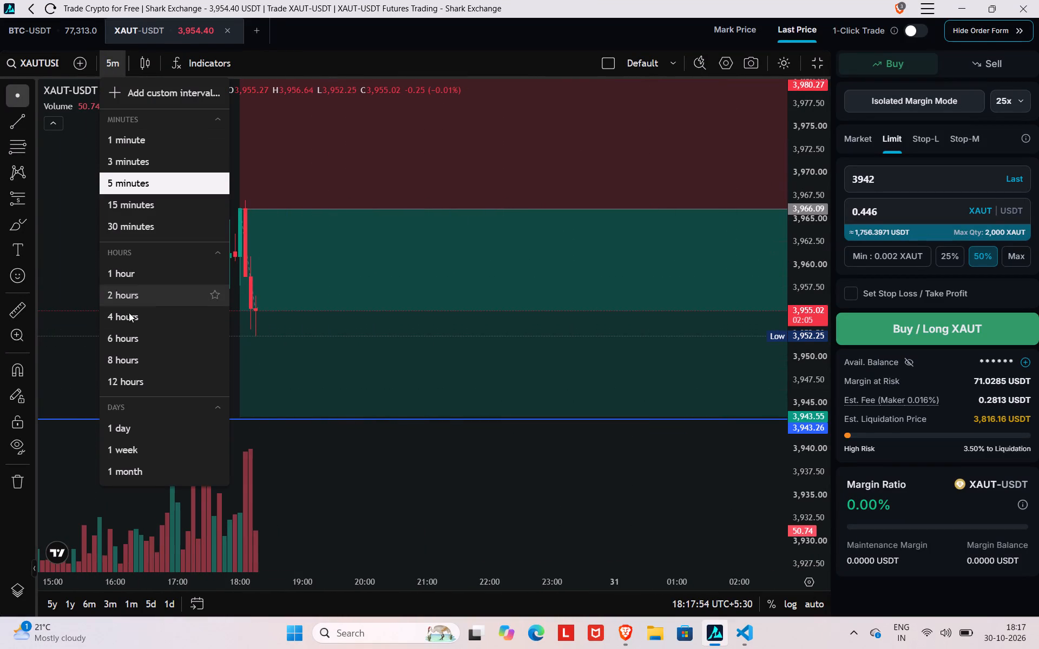
click(152, 432)
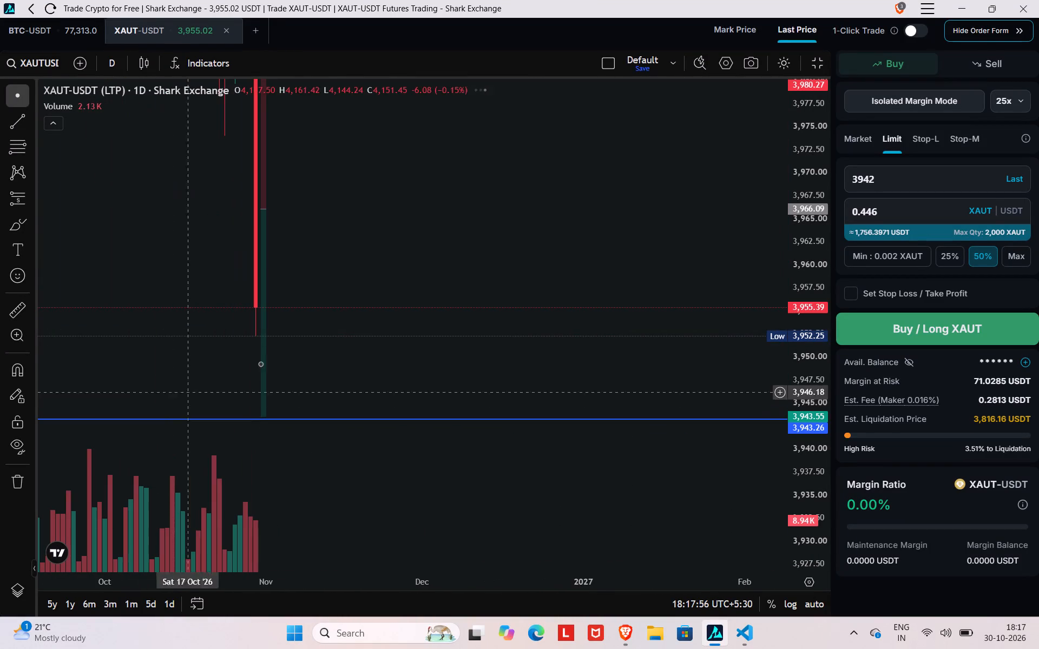
scroll(806, 238, down, 20)
scroll(806, 238, down, 2)
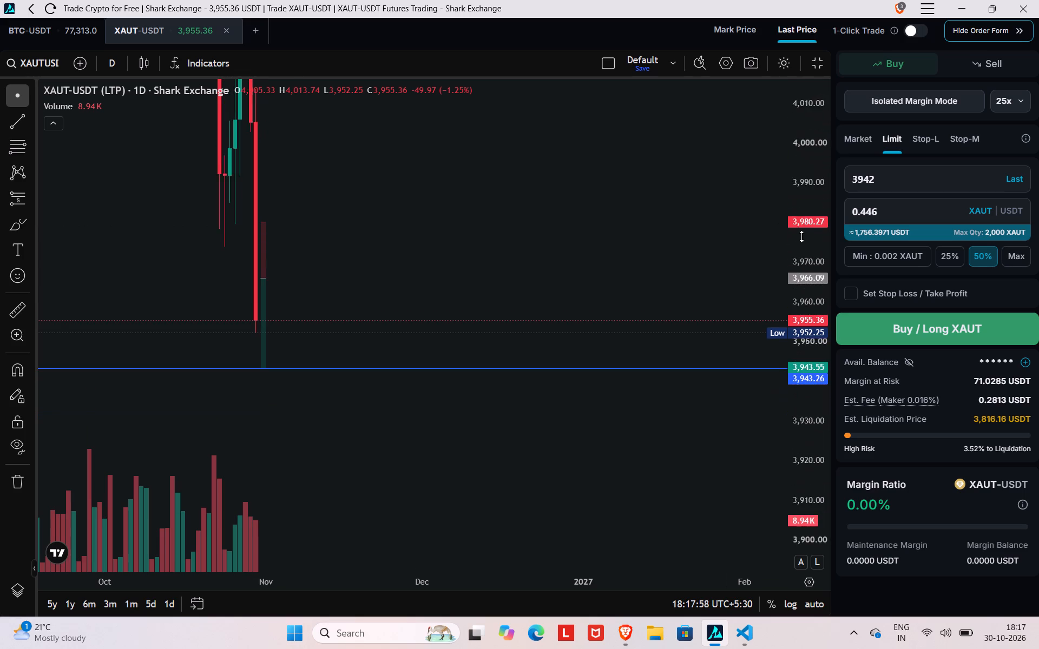
scroll(801, 236, down, 18)
scroll(438, 243, down, 6)
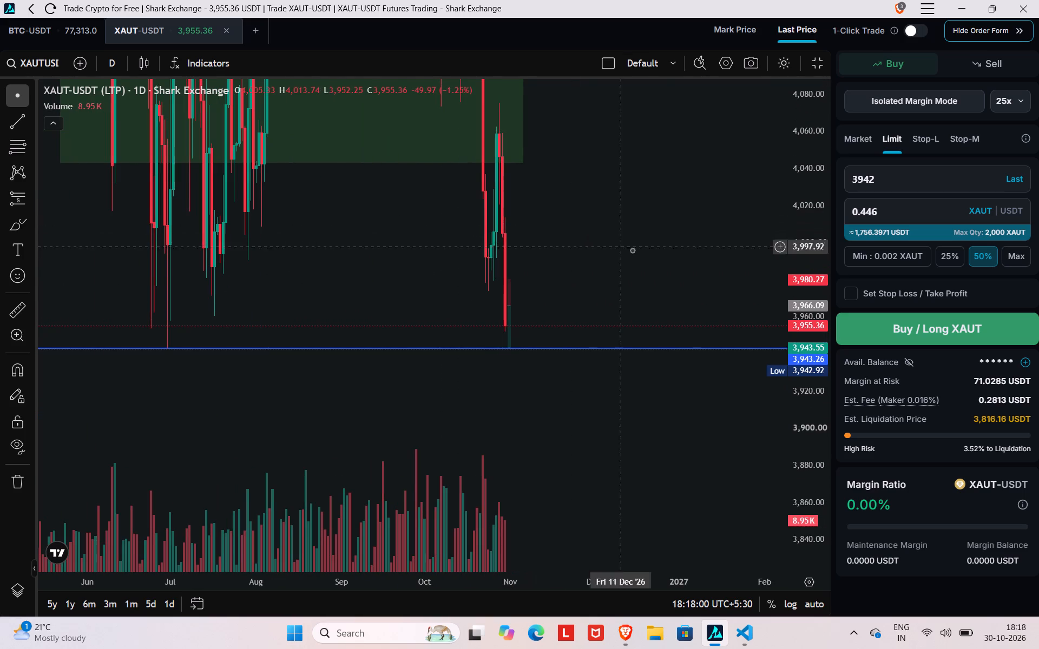
scroll(826, 363, down, 13)
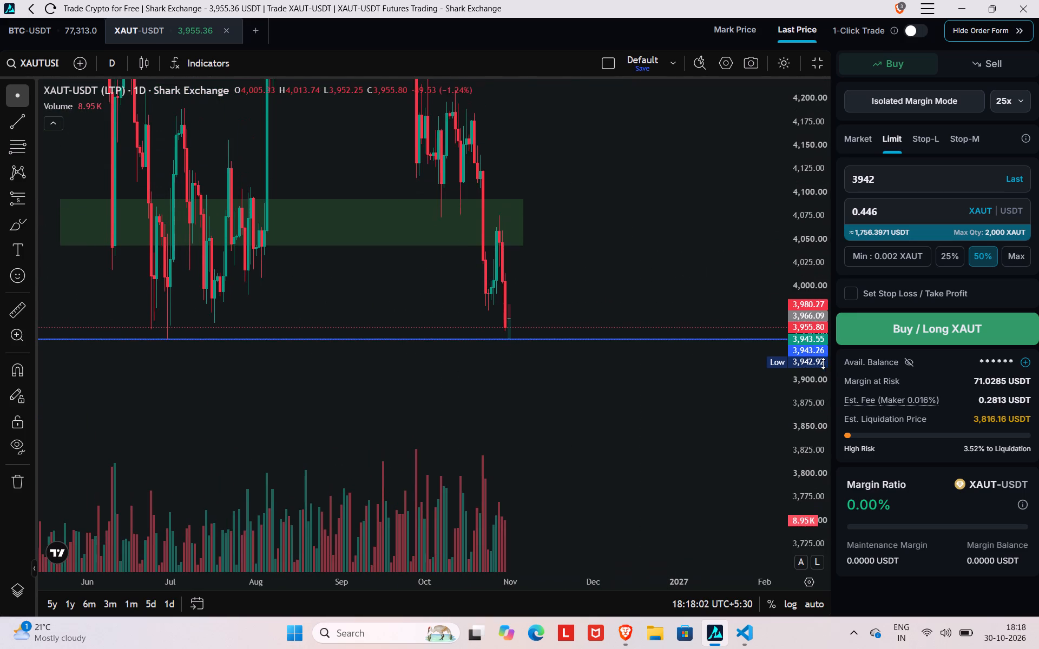
scroll(823, 363, down, 3)
drag(406, 369, 777, 299)
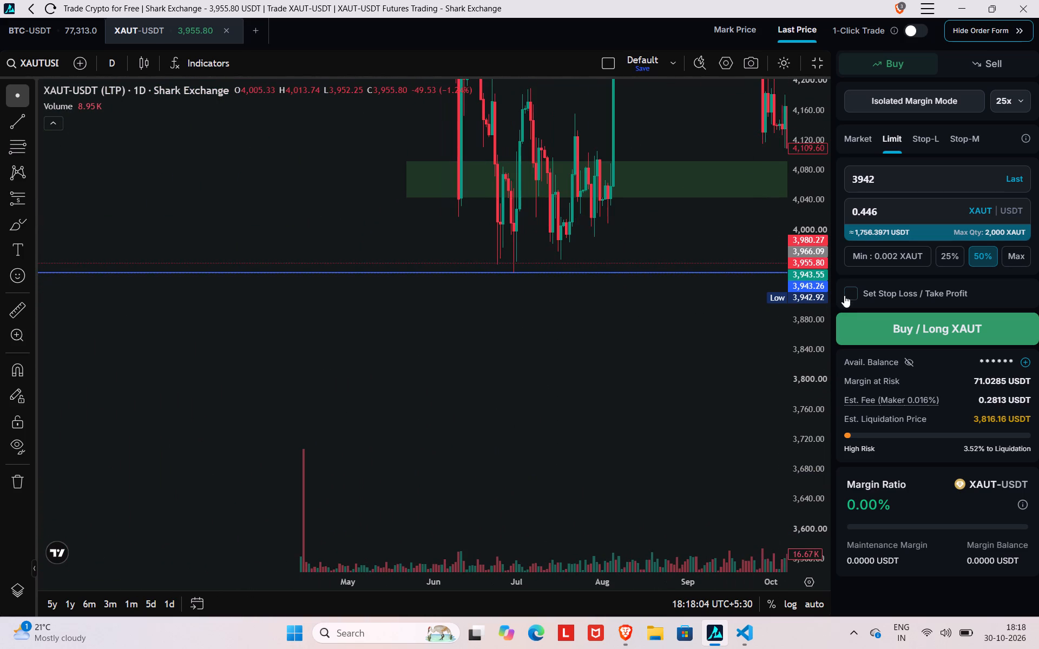
scroll(805, 322, down, 20)
scroll(805, 322, down, 5)
drag(669, 355, 231, 331)
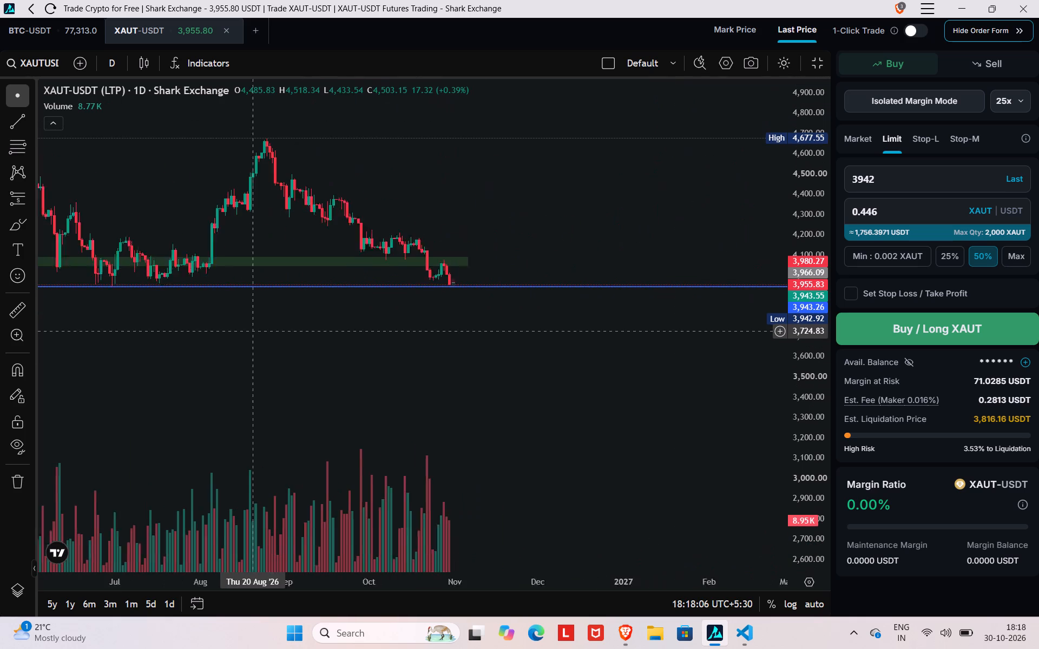
drag(231, 331, 706, 341)
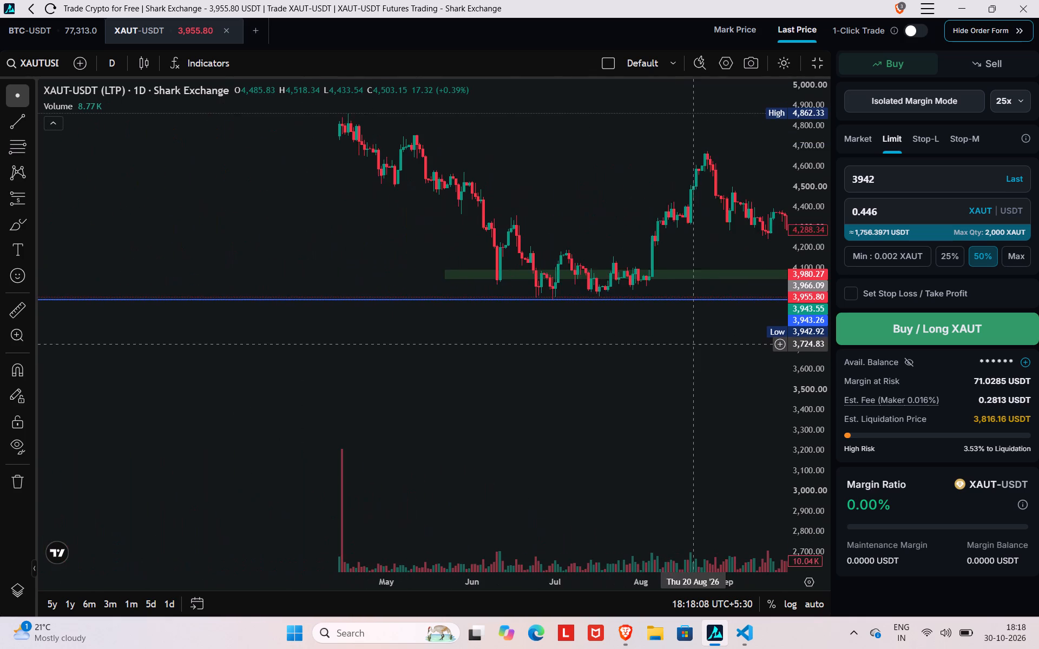
drag(706, 341, 702, 336)
drag(632, 334, 309, 319)
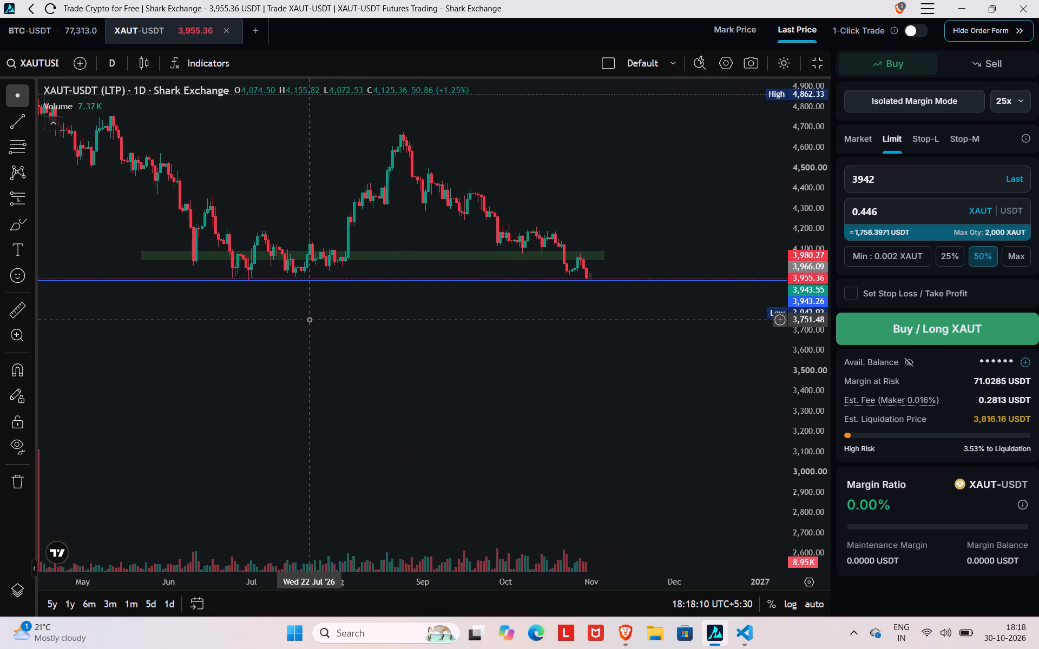
scroll(817, 324, up, 3)
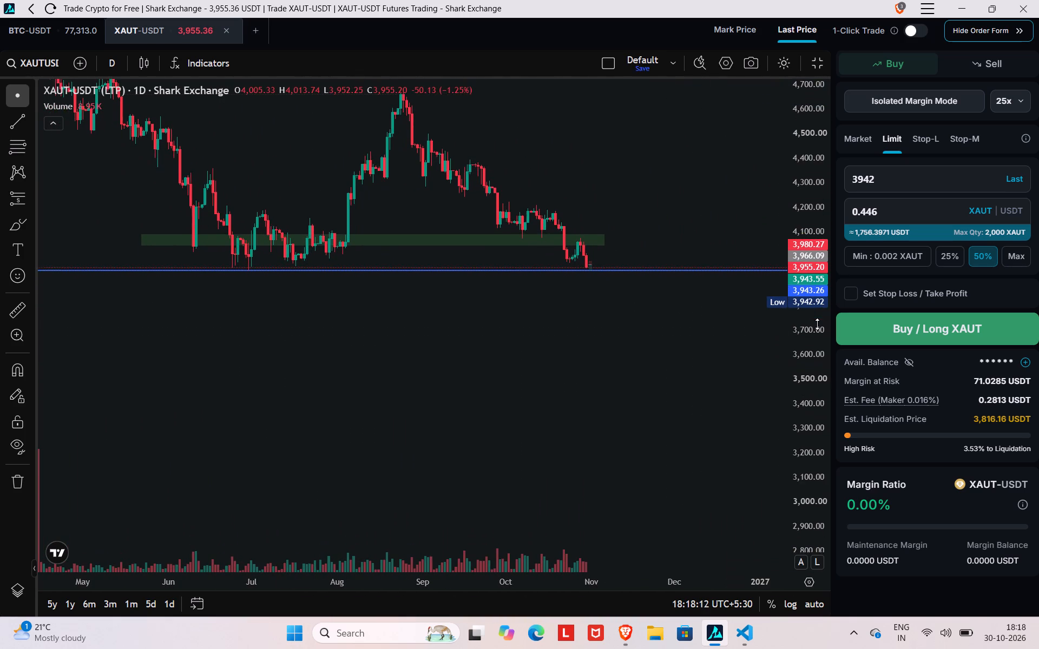
scroll(817, 324, up, 20)
scroll(817, 324, up, 6)
drag(470, 377, 378, 516)
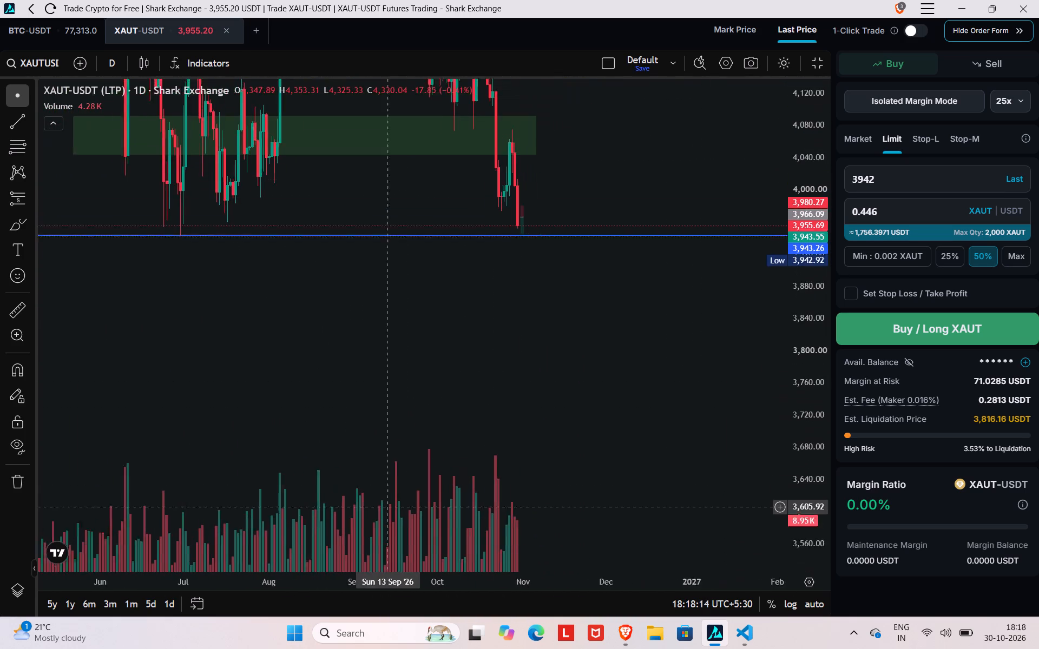
drag(378, 516, 373, 519)
scroll(811, 338, up, 5)
scroll(627, 307, up, 13)
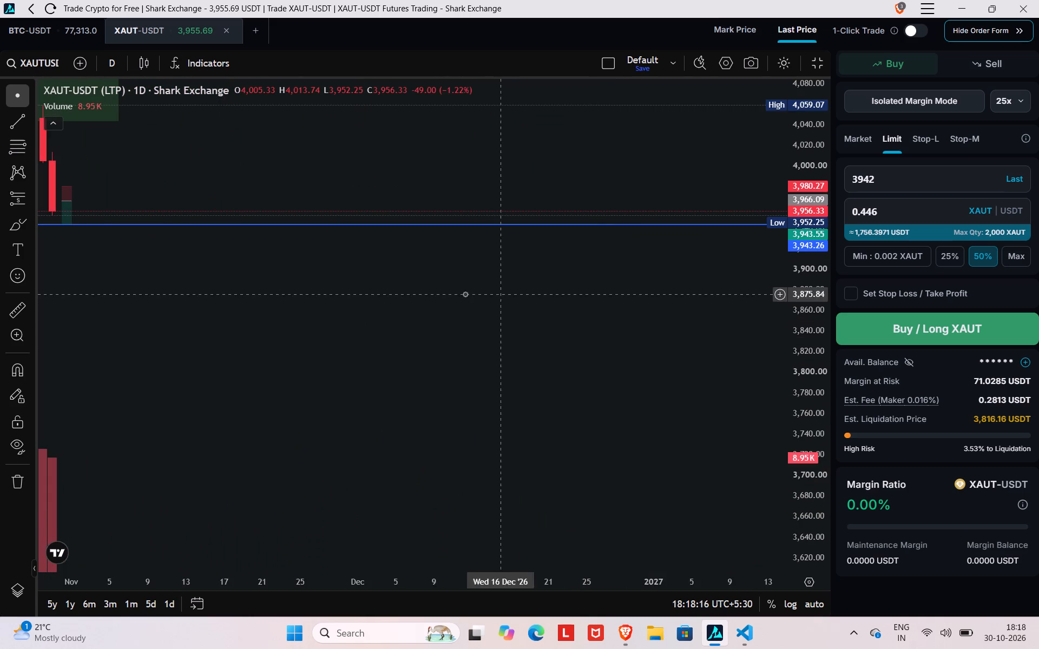
drag(465, 294, 571, 487)
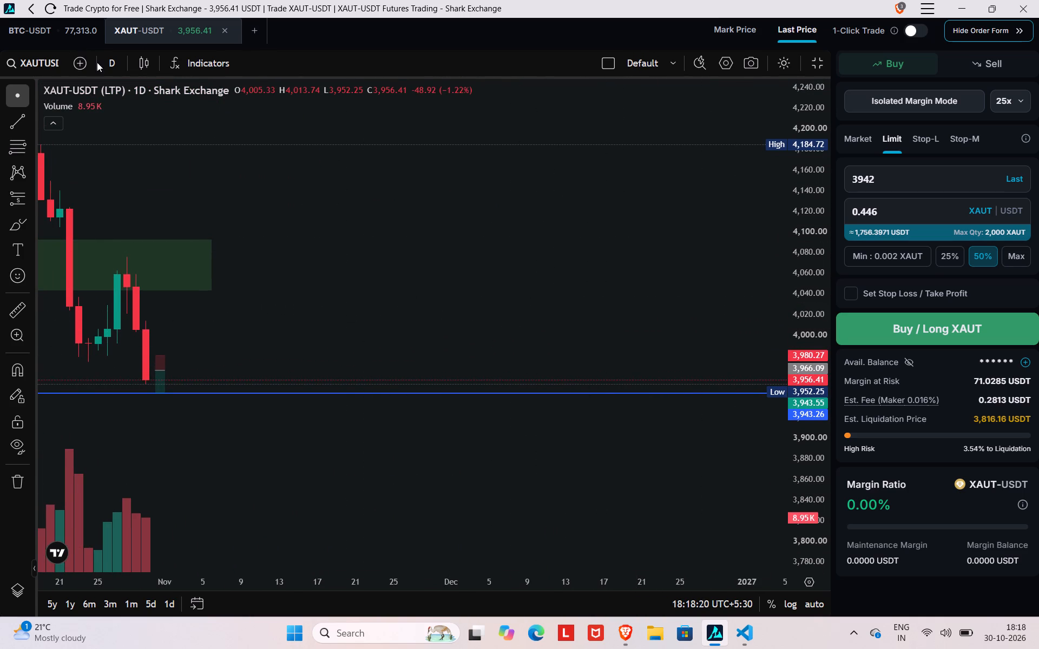
Return the chart to the 5 minutes interval and examine the recent candles against the short position's entry, stop and target levels.
click(113, 57)
click(136, 188)
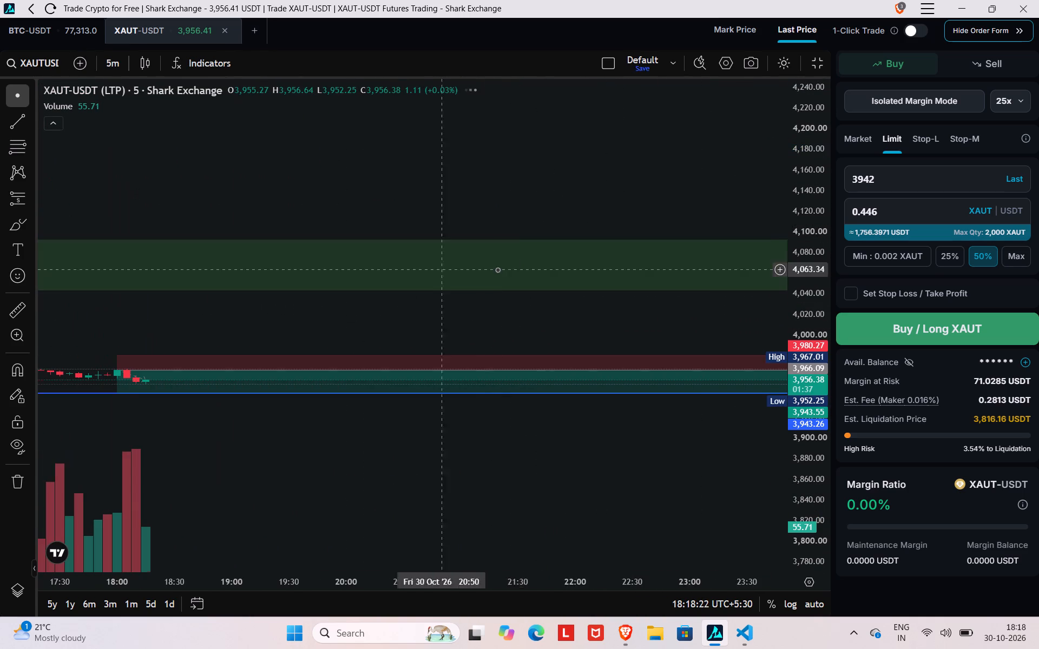
scroll(801, 379, up, 11)
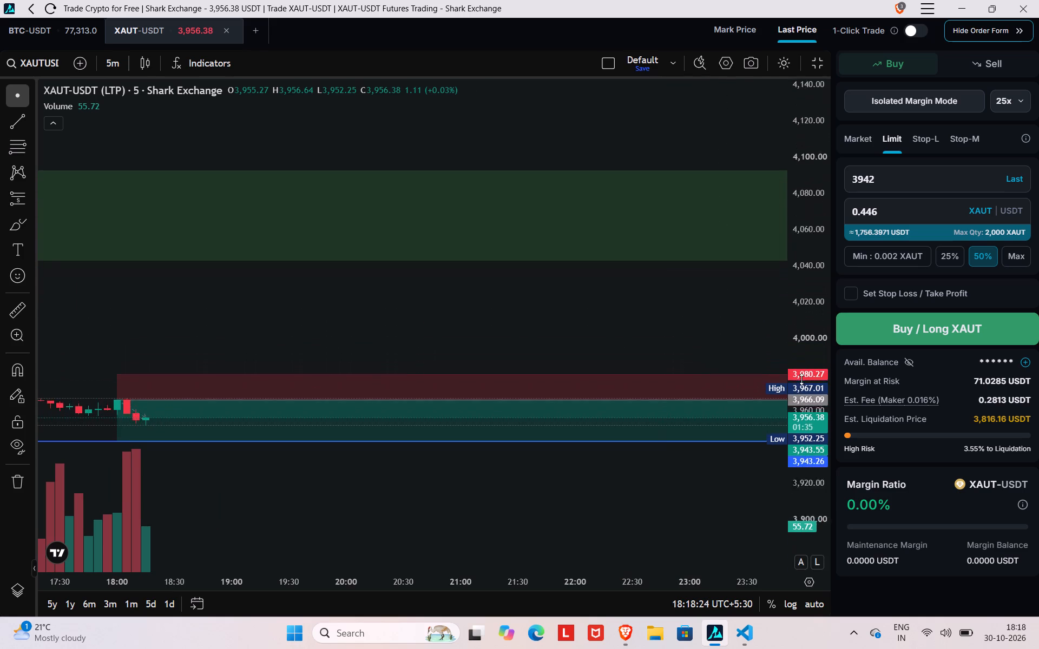
scroll(801, 379, up, 13)
drag(447, 328, 494, 202)
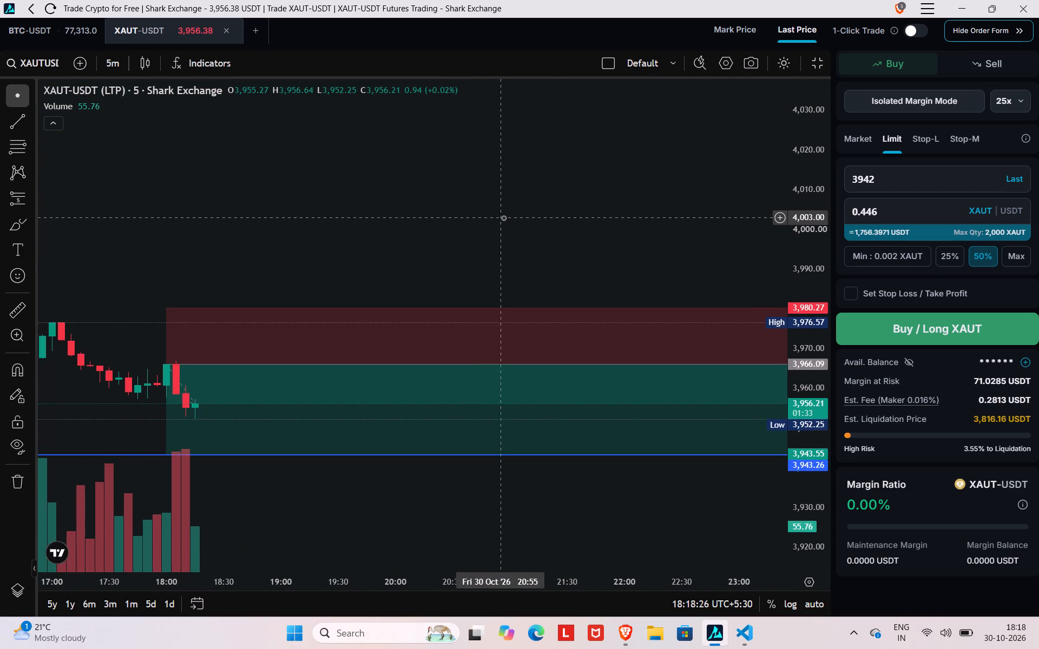
scroll(503, 217, up, 1)
scroll(799, 398, up, 5)
scroll(394, 254, down, 7)
drag(394, 254, 280, 187)
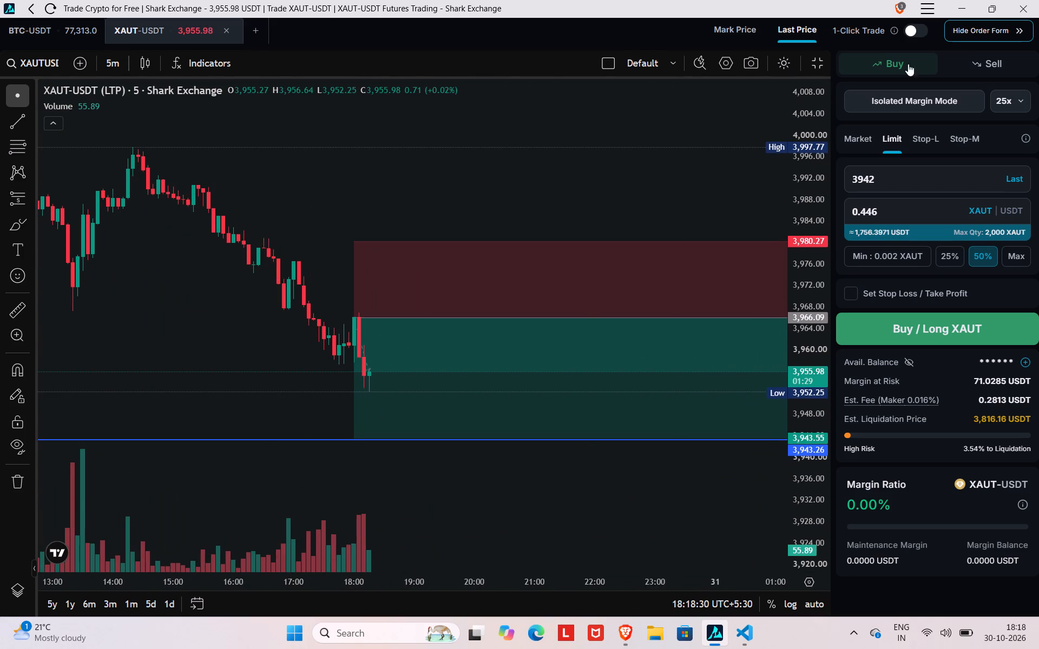
Place a limit sell order for XAUT at 3961 using 50% of the available balance, 0.443 XAUT.
click(962, 61)
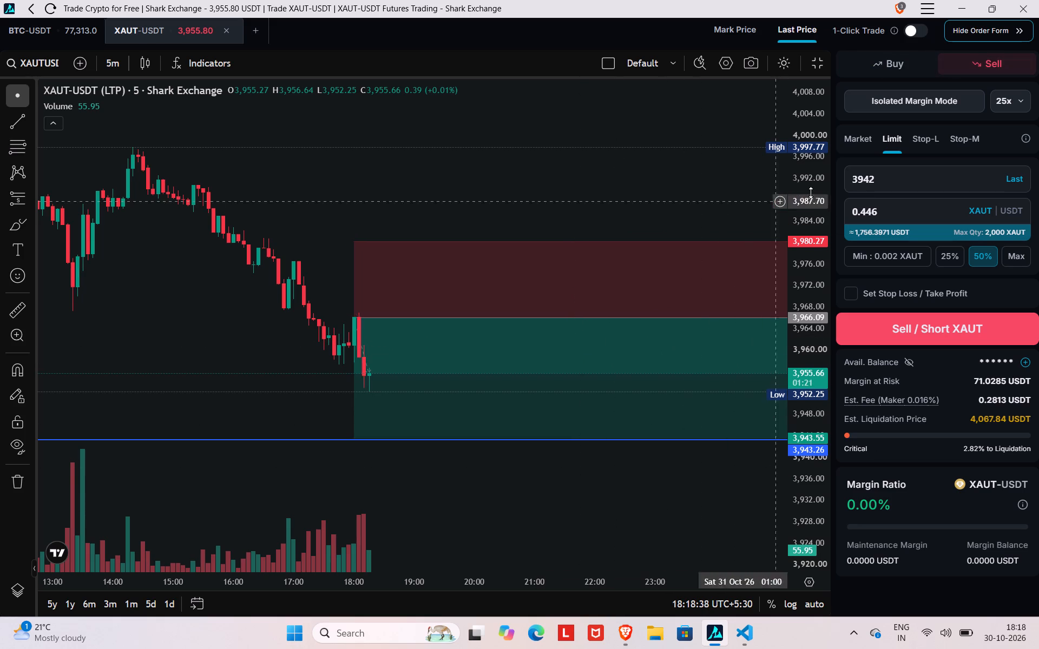
click(909, 180)
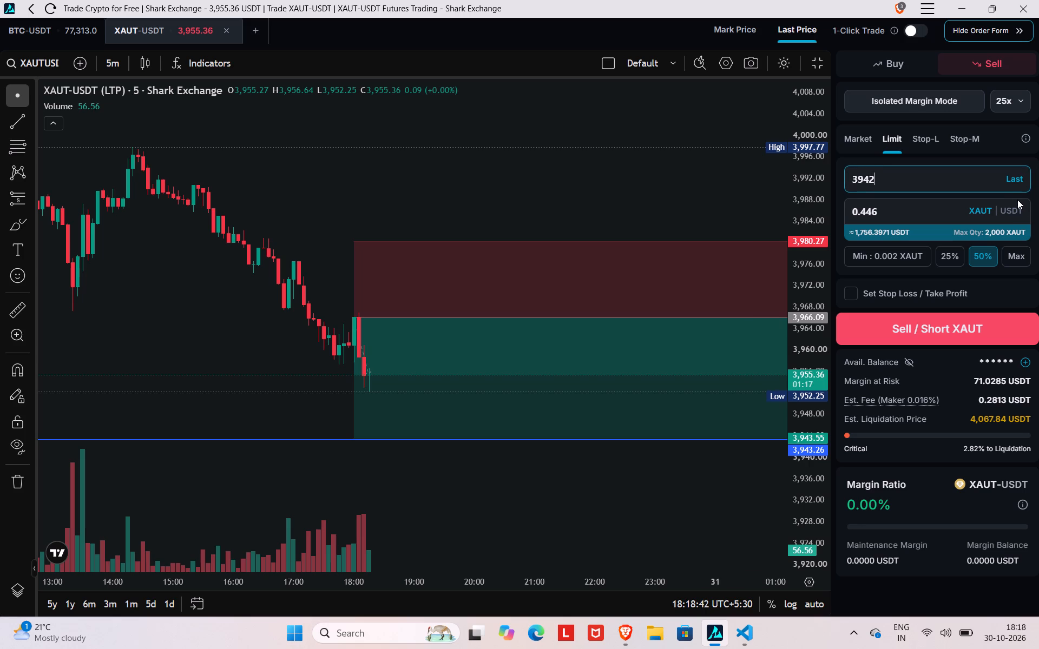
click(1010, 182)
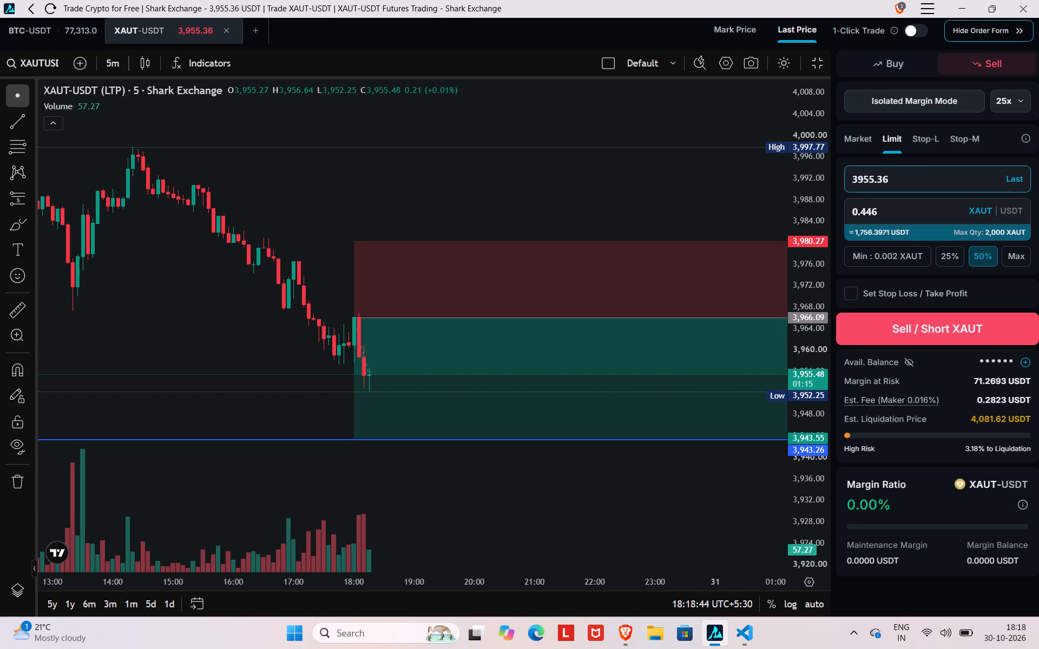
key(BackSpace)
key(BackSpace)
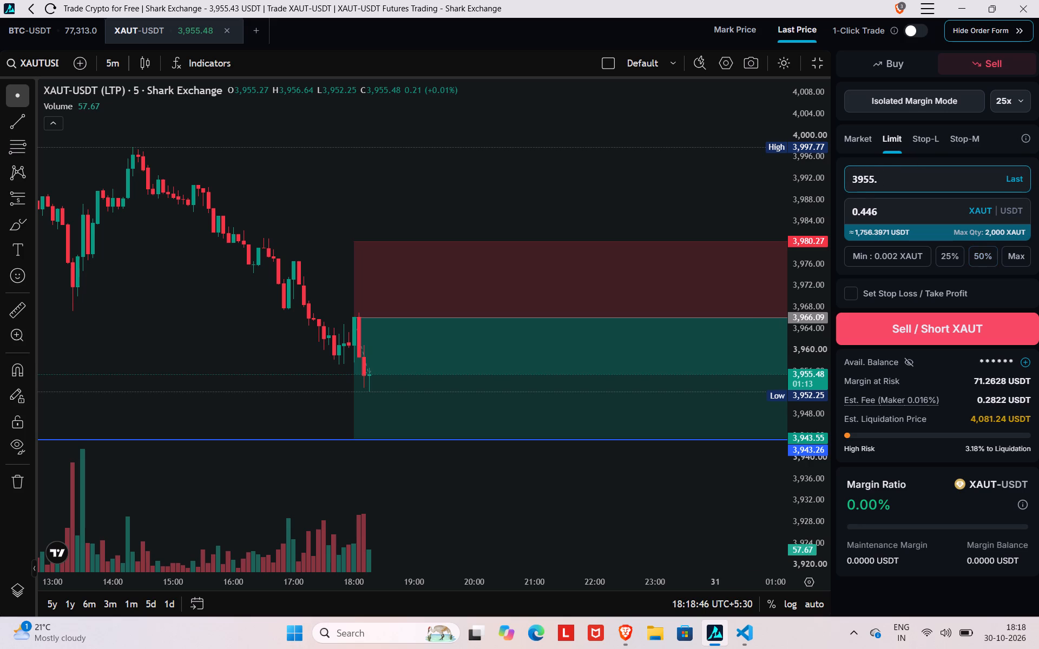
key(BackSpace)
key(BackSpace)
key(BackSpace)
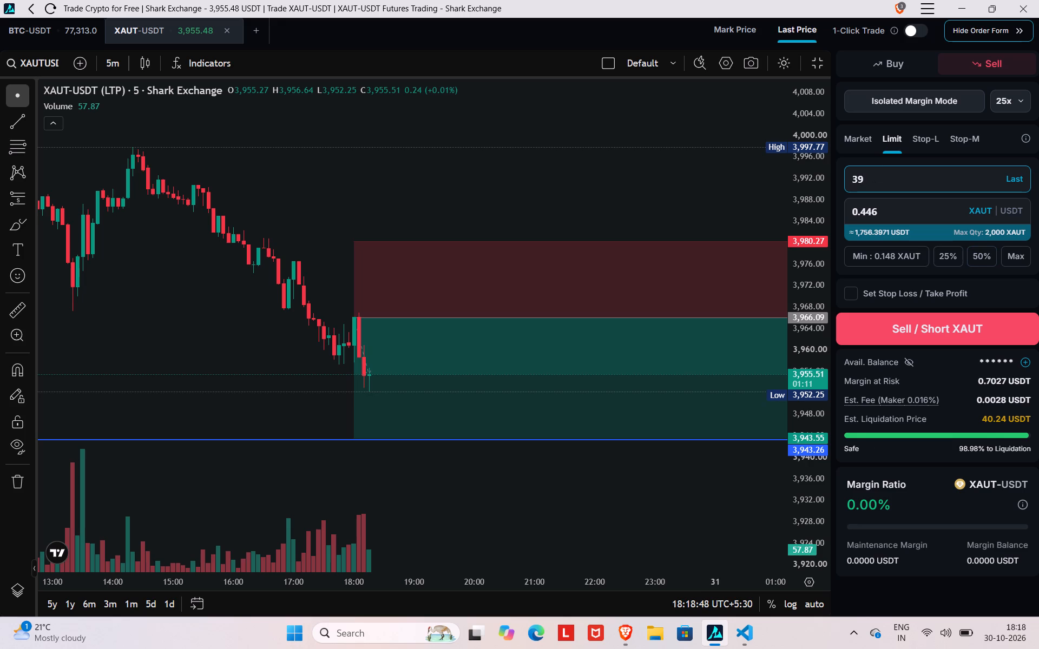
key(6)
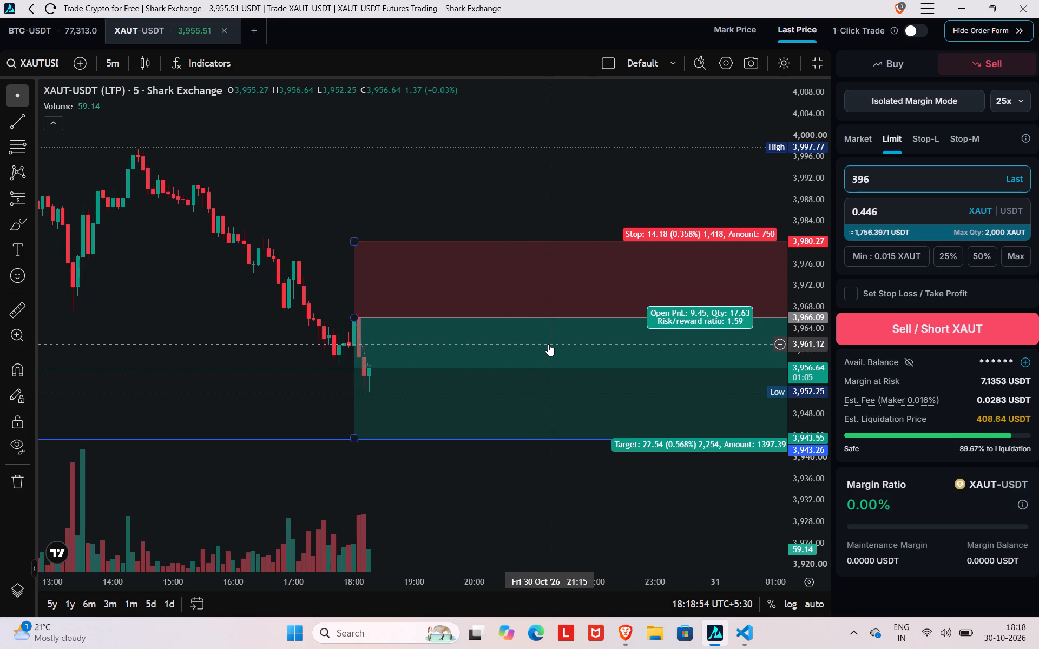
key(1)
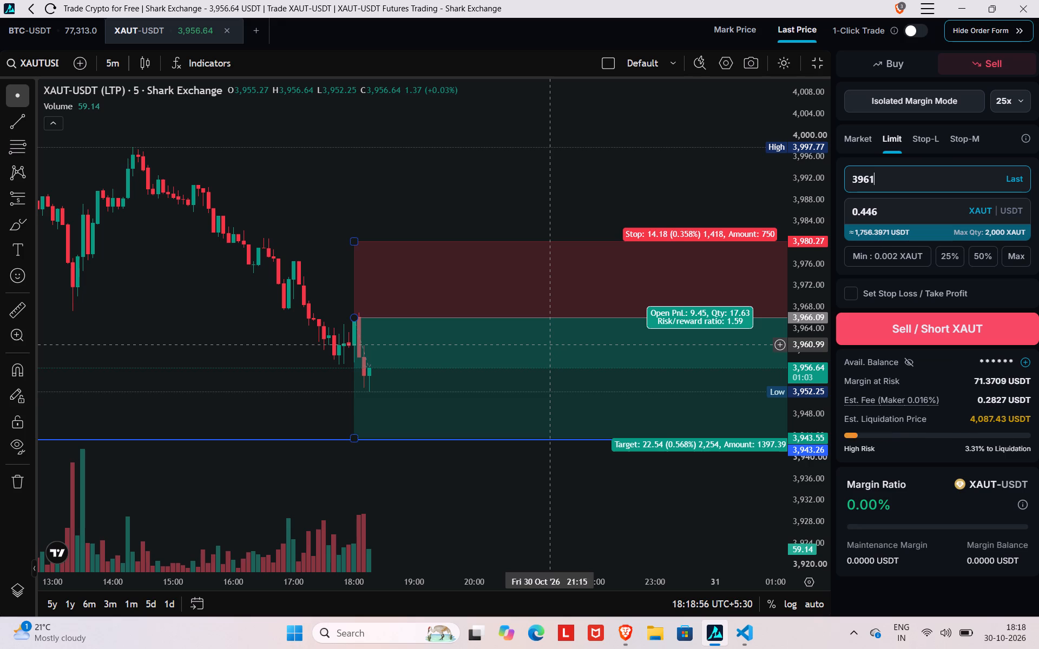
click(973, 261)
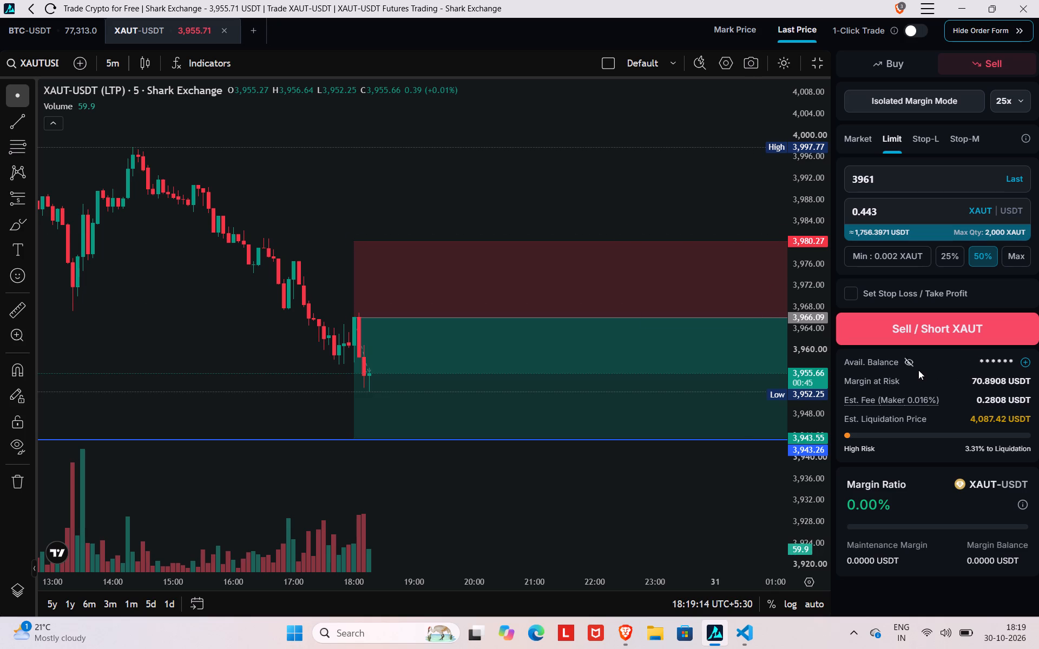
click(912, 357)
click(912, 357)
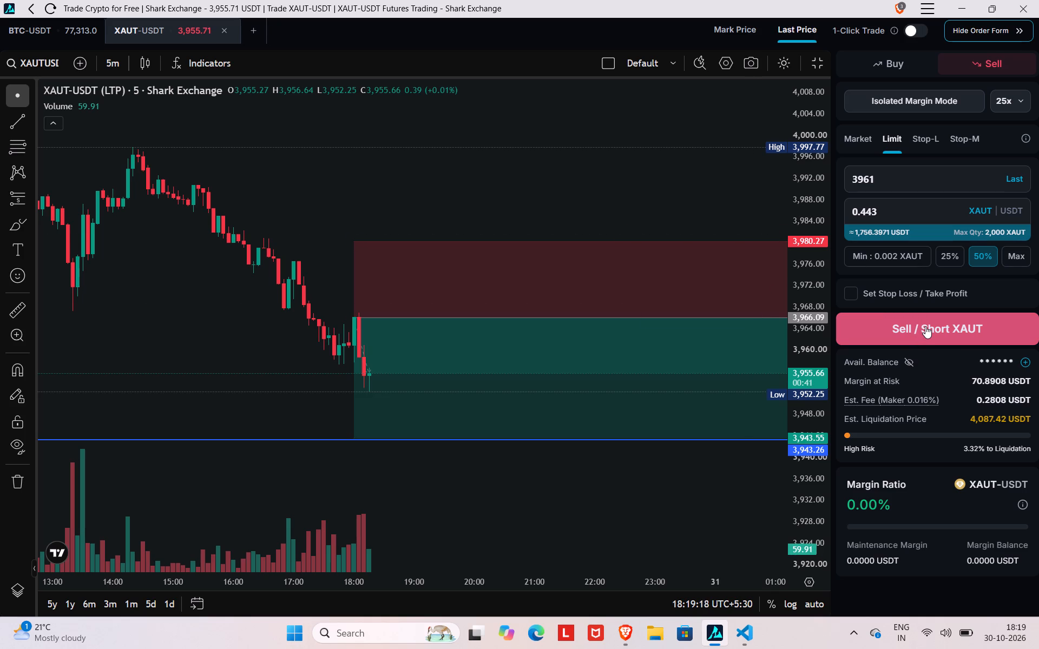
click(926, 327)
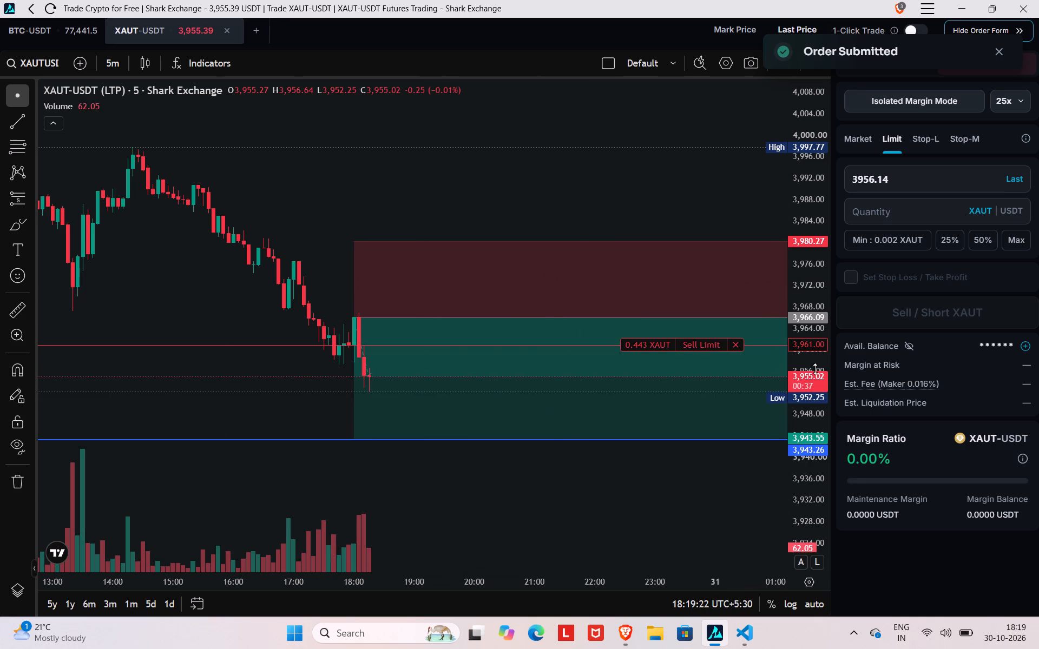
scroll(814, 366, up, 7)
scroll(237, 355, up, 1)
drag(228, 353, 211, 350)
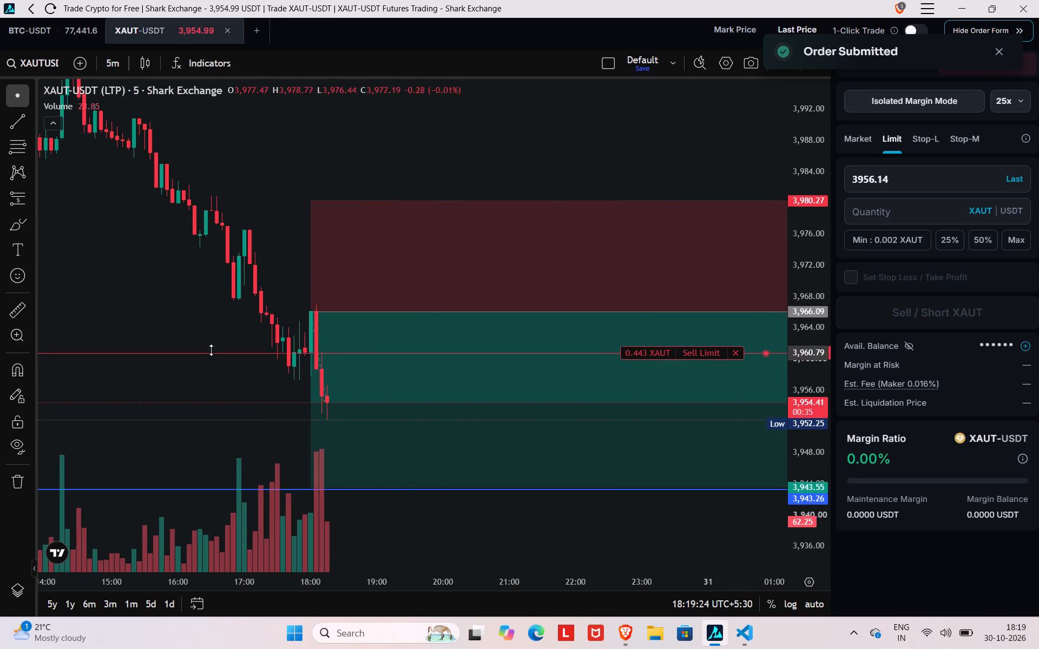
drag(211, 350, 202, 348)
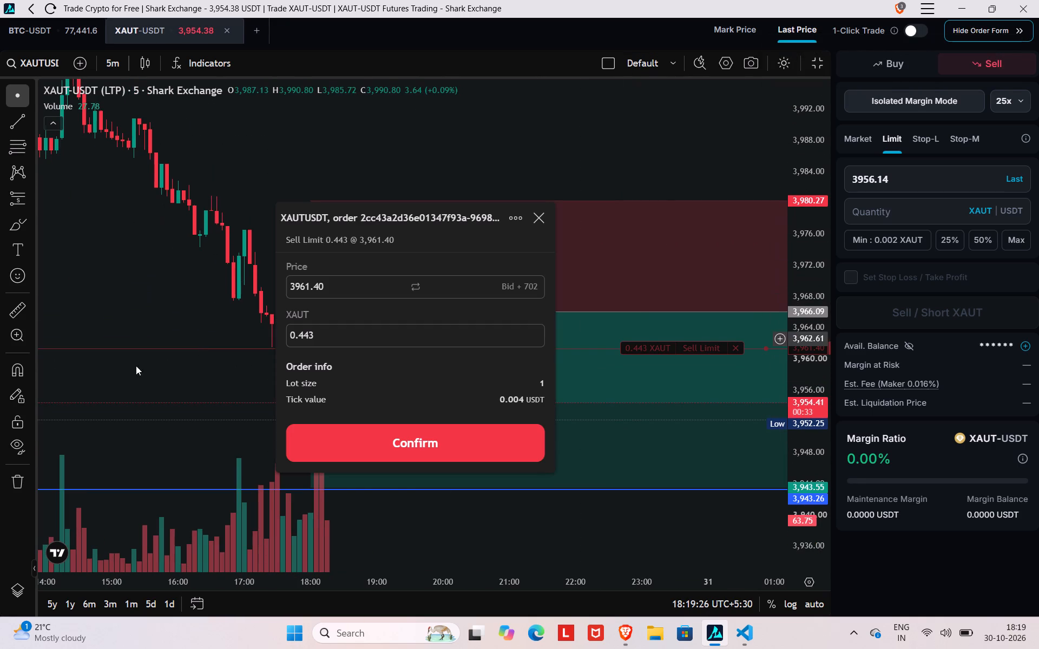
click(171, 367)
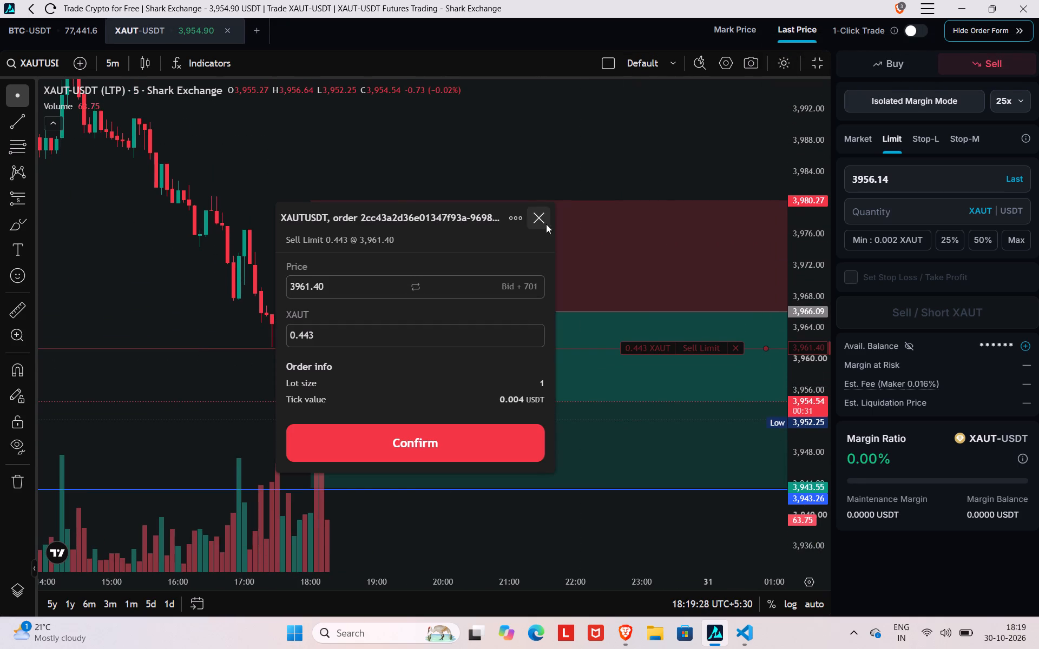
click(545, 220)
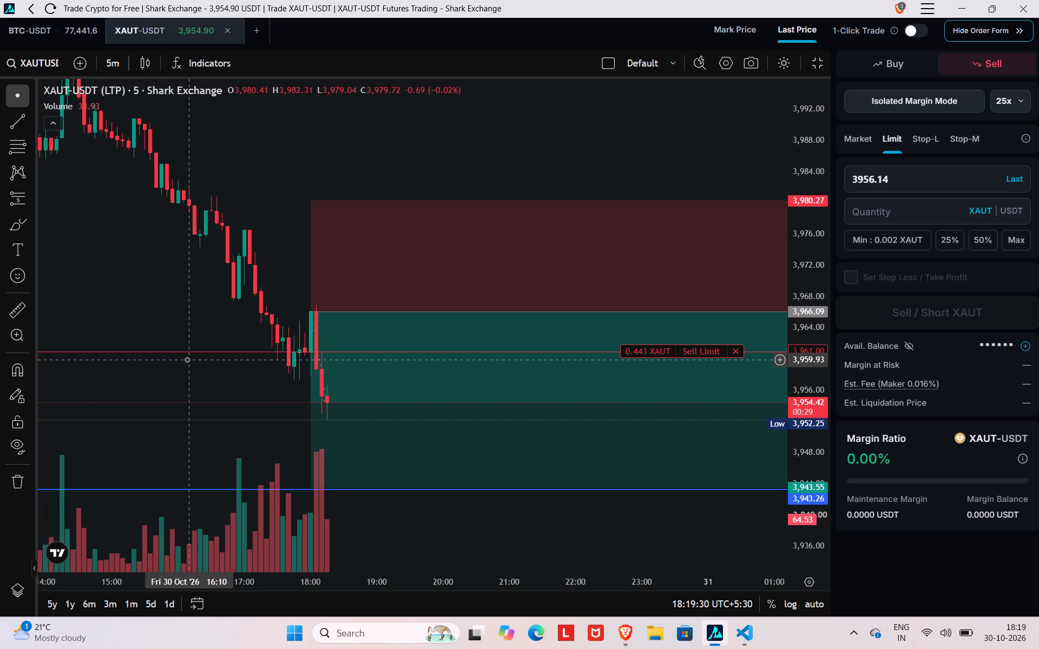
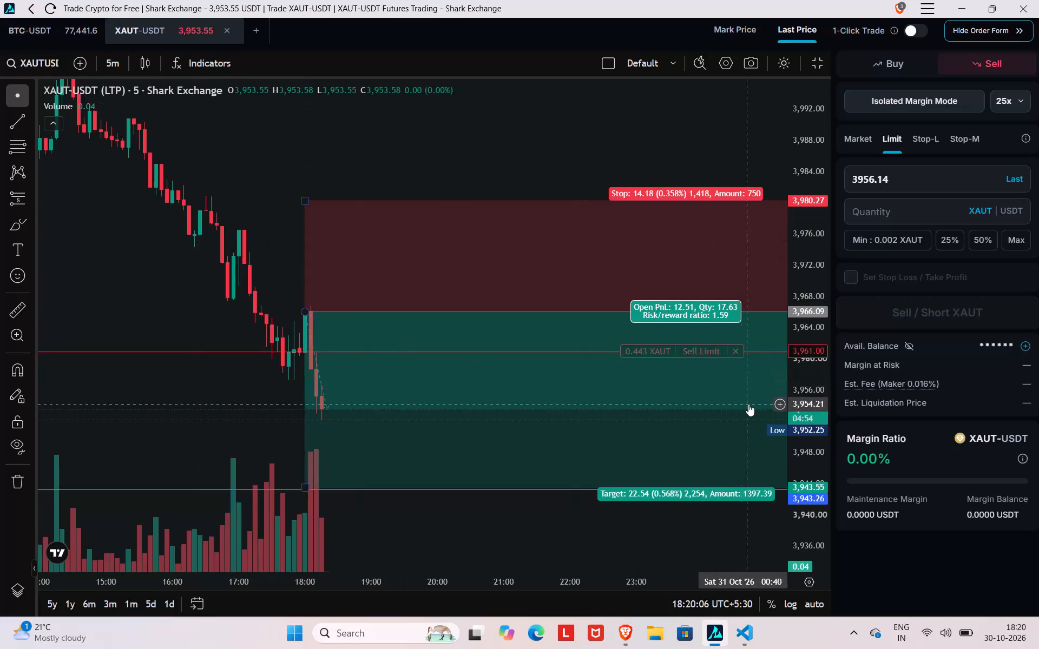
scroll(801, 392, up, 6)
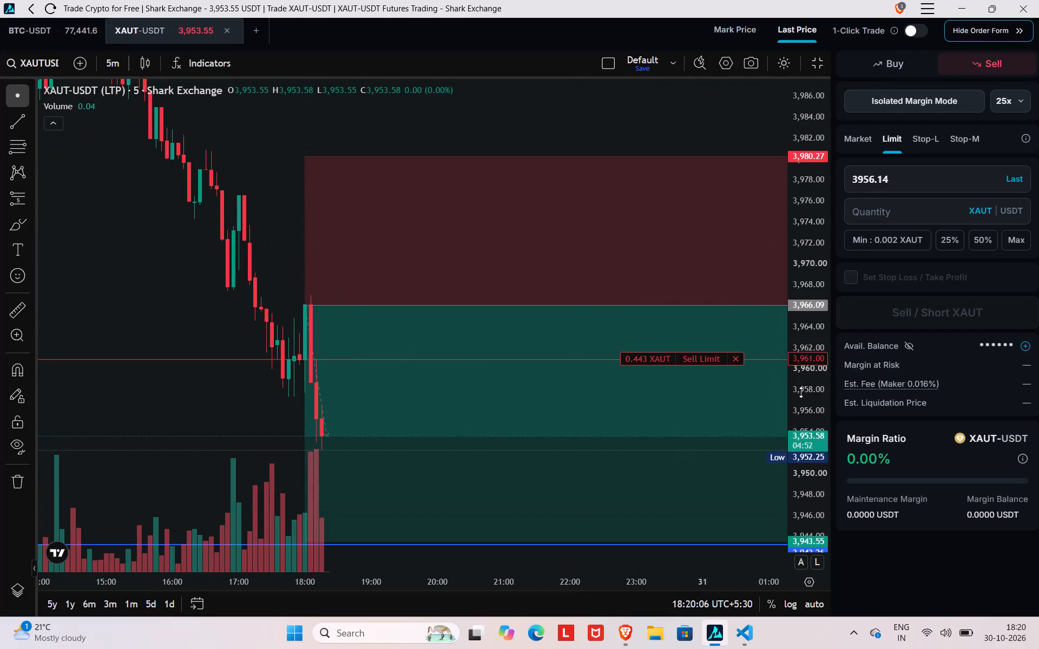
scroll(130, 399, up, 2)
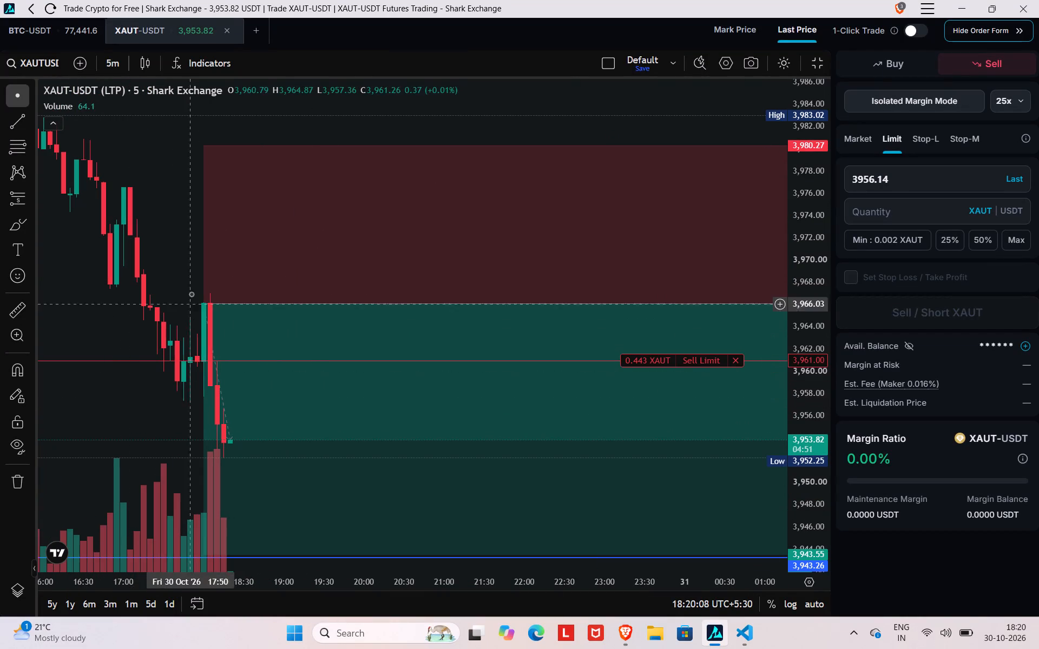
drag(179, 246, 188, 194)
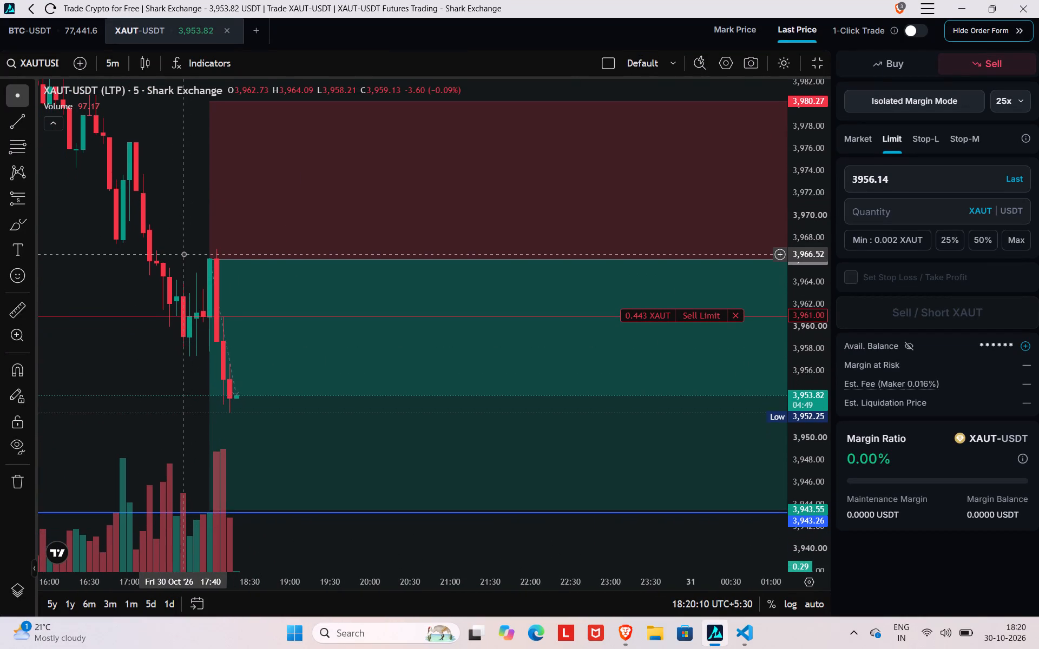
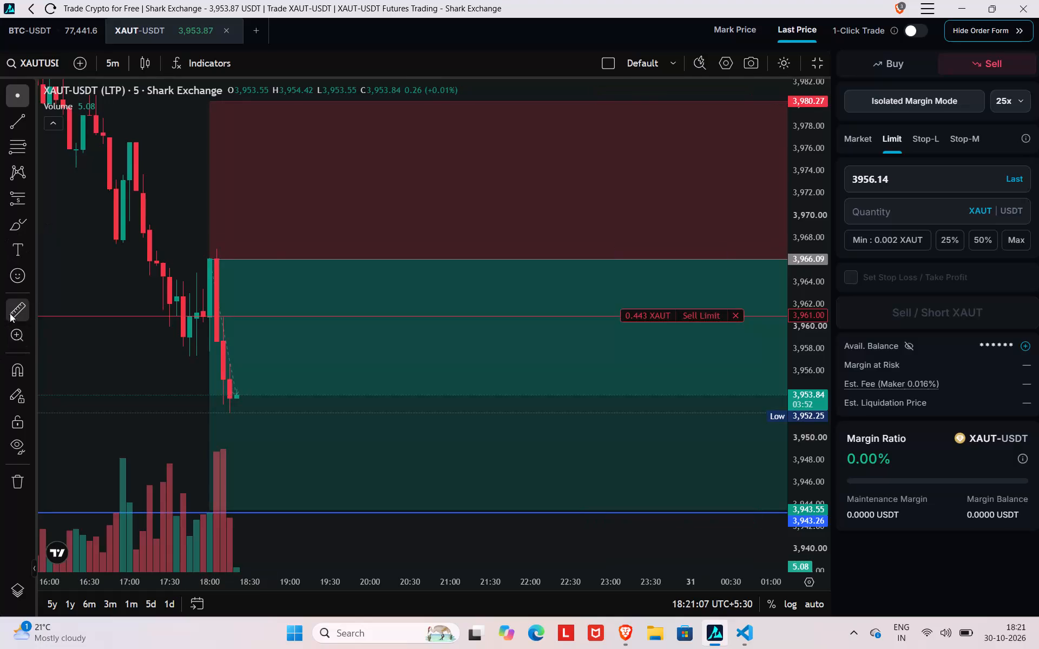
Measure the price distance on the chart from just above the 3961 sell limit line up to the short position's 3,966.09 entry level.
click(10, 304)
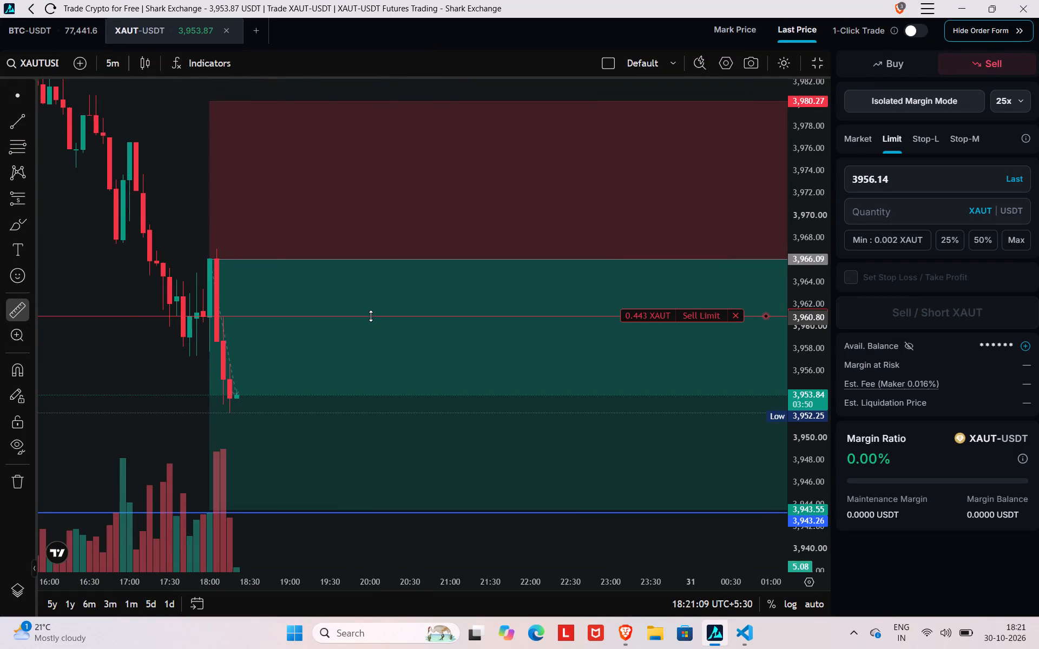
click(369, 309)
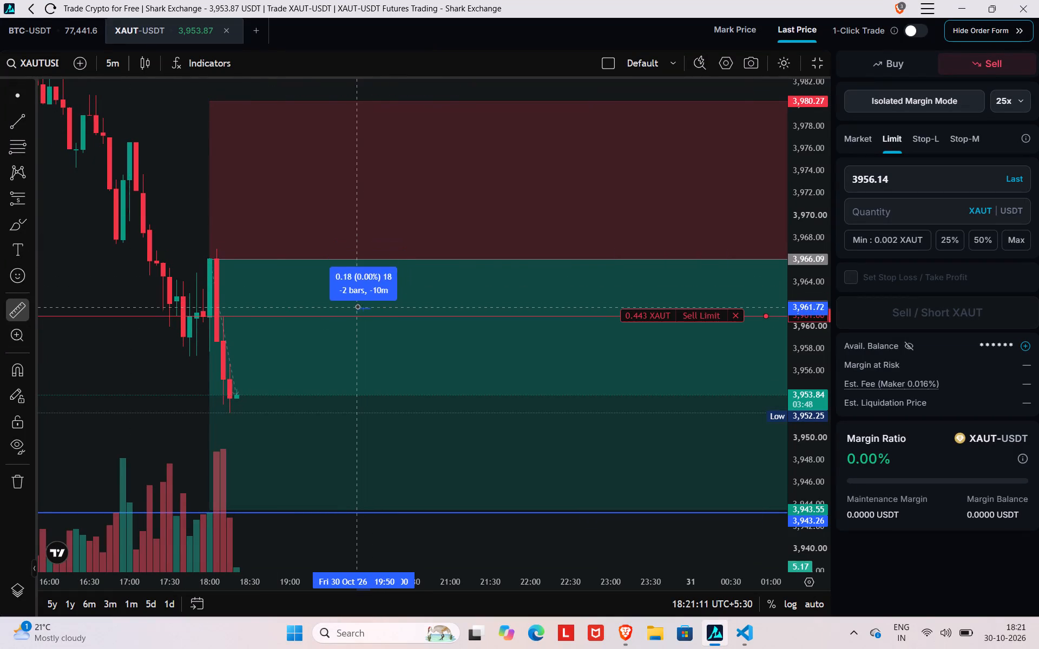
click(327, 256)
click(343, 268)
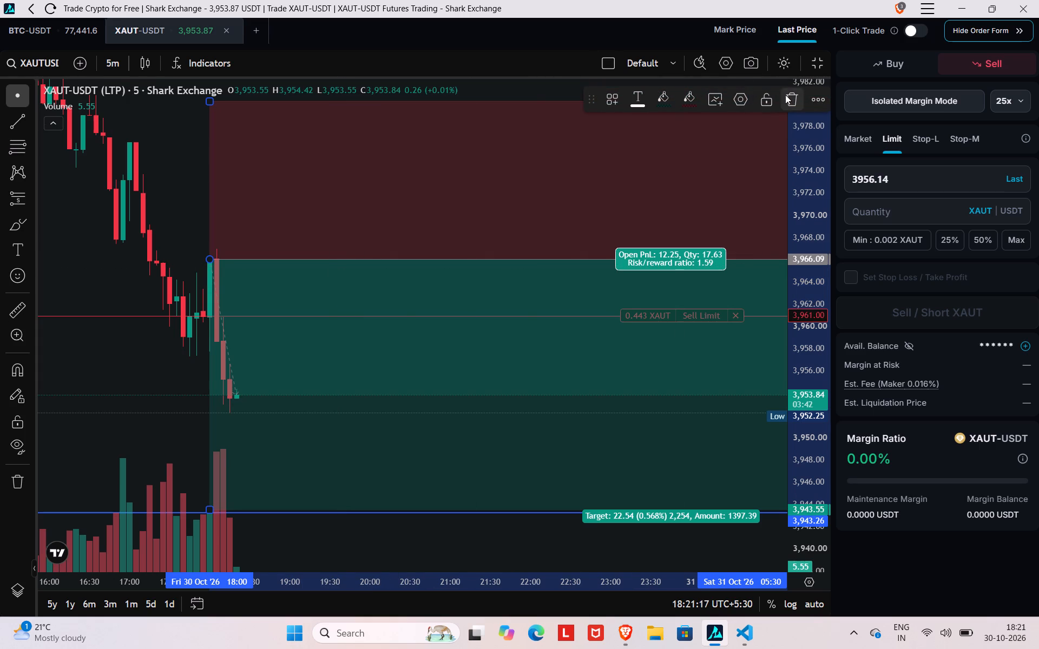
click(190, 219)
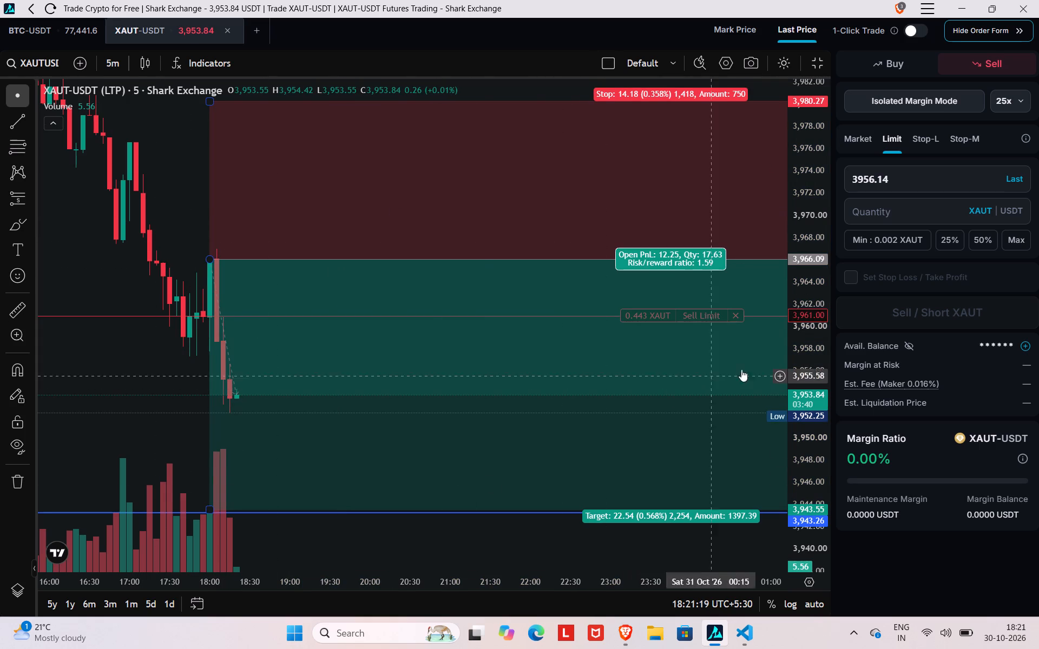
Examine the recent 5-minute XAUT-USDT price action around the short position drawing and the 3961 sell limit order.
scroll(756, 363, down, 3)
drag(257, 388, 109, 327)
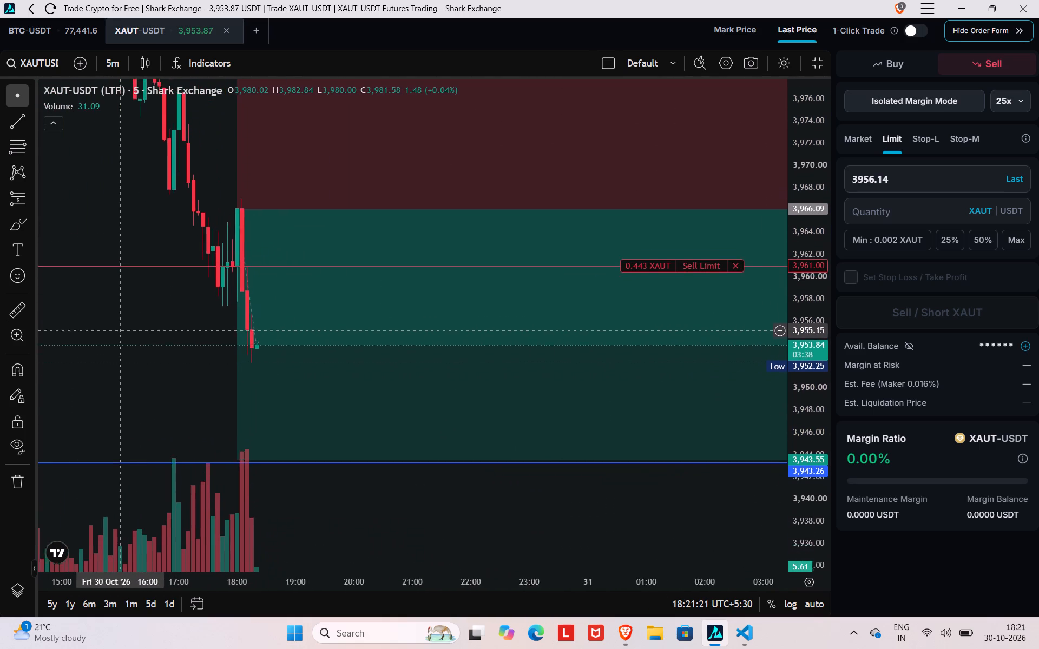
drag(109, 327, 28, 324)
scroll(825, 319, down, 6)
scroll(577, 361, down, 10)
drag(469, 363, 129, 357)
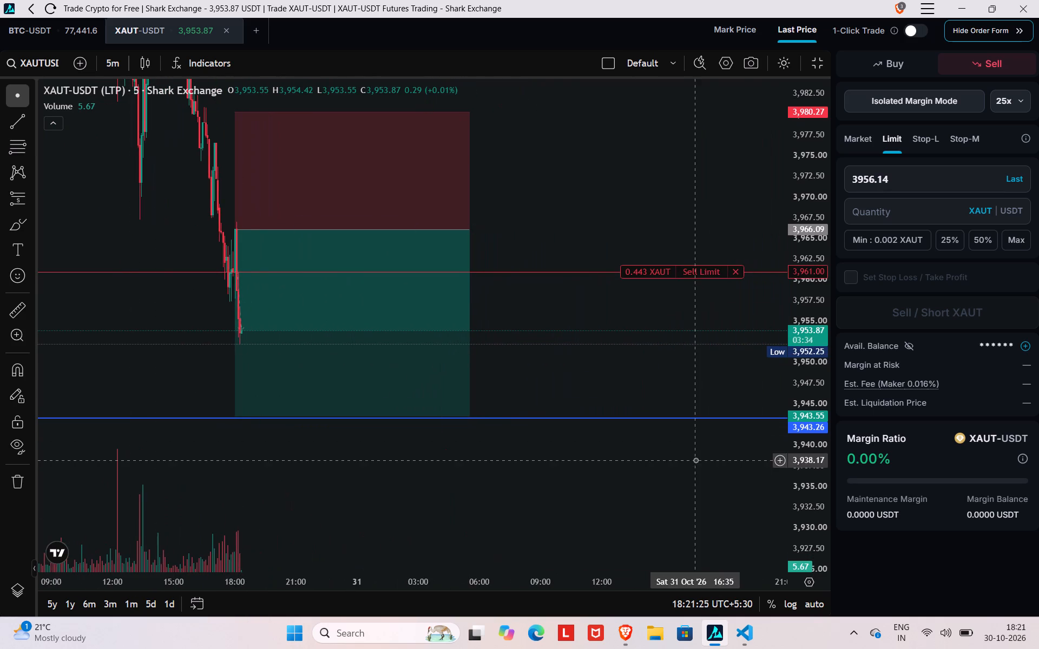
scroll(775, 338, up, 3)
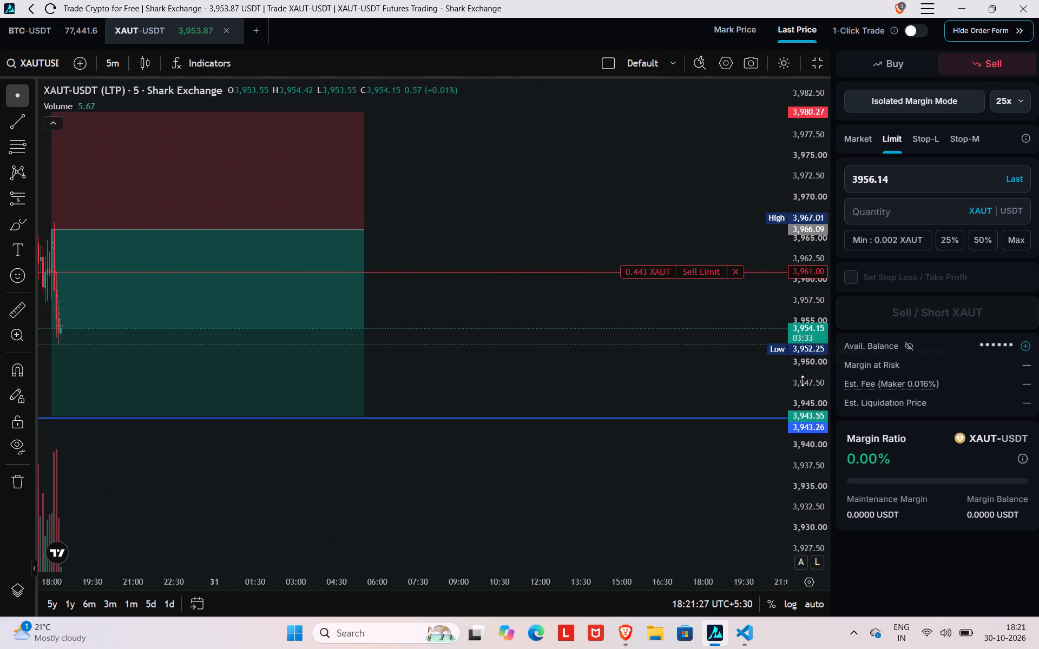
scroll(803, 381, up, 4)
drag(536, 387, 753, 393)
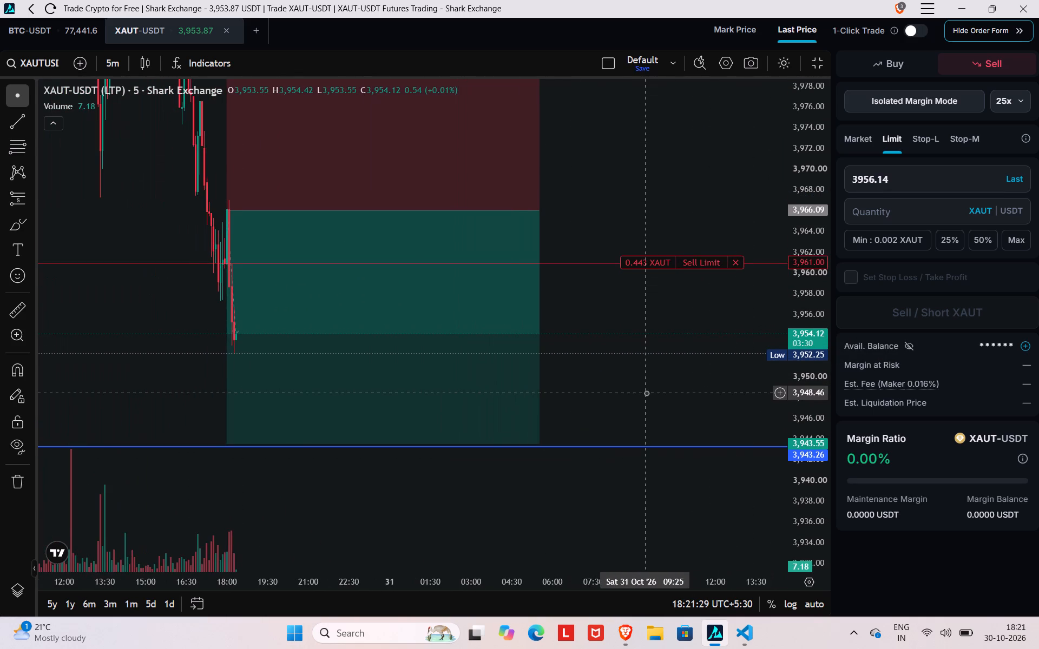
scroll(646, 393, up, 1)
drag(588, 398, 732, 414)
scroll(712, 408, up, 3)
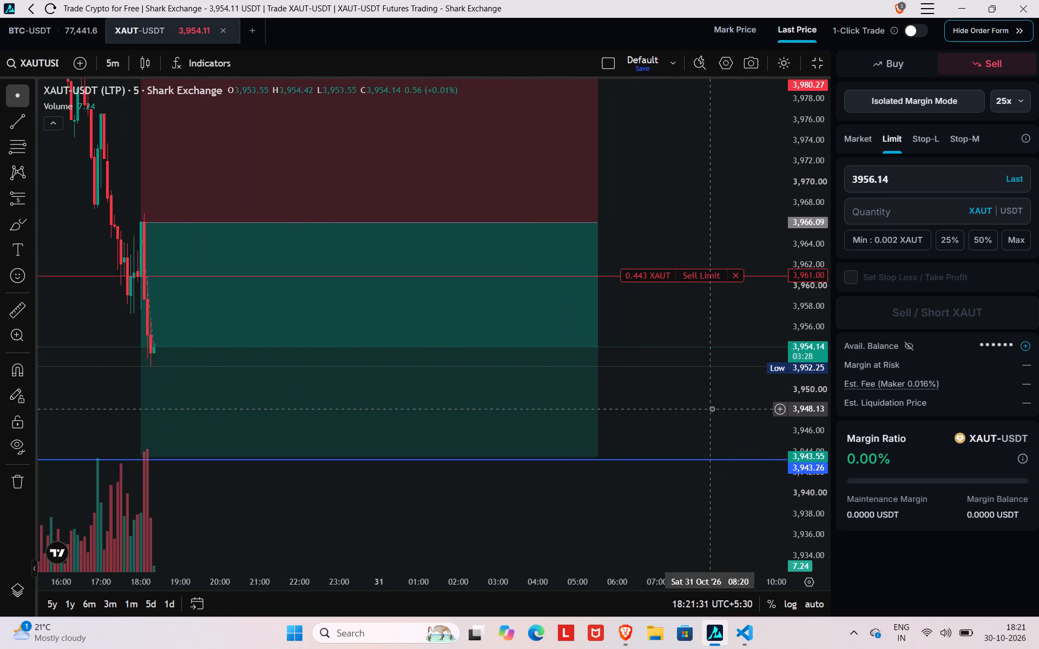
drag(638, 418, 793, 426)
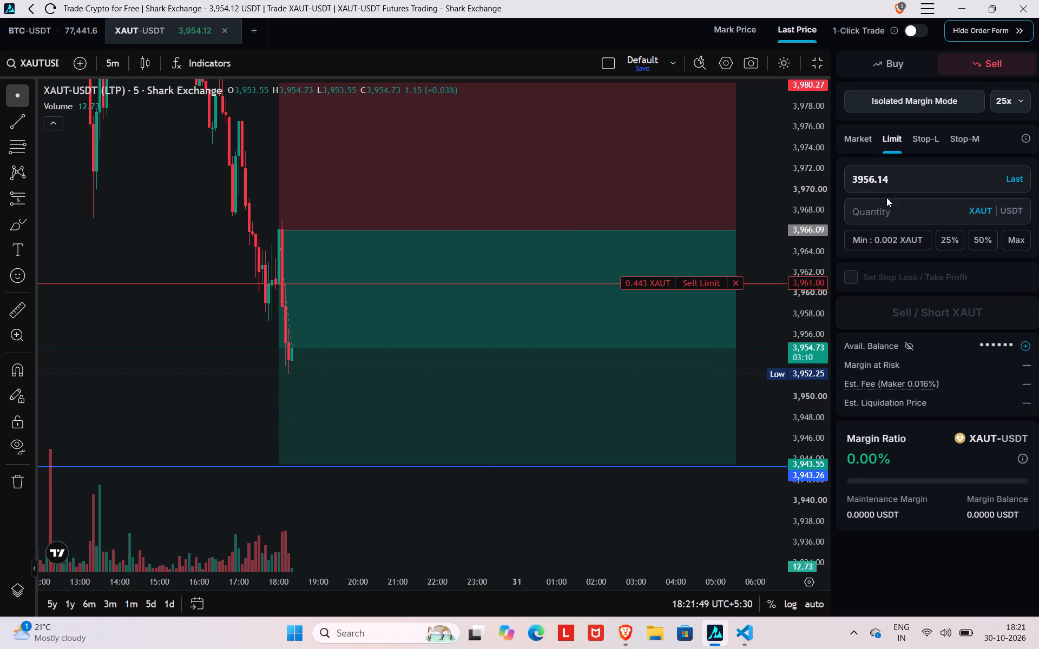
Leave the full-screen chart and review the past XAUT, BTC and XAU trades in the trade history.
click(815, 63)
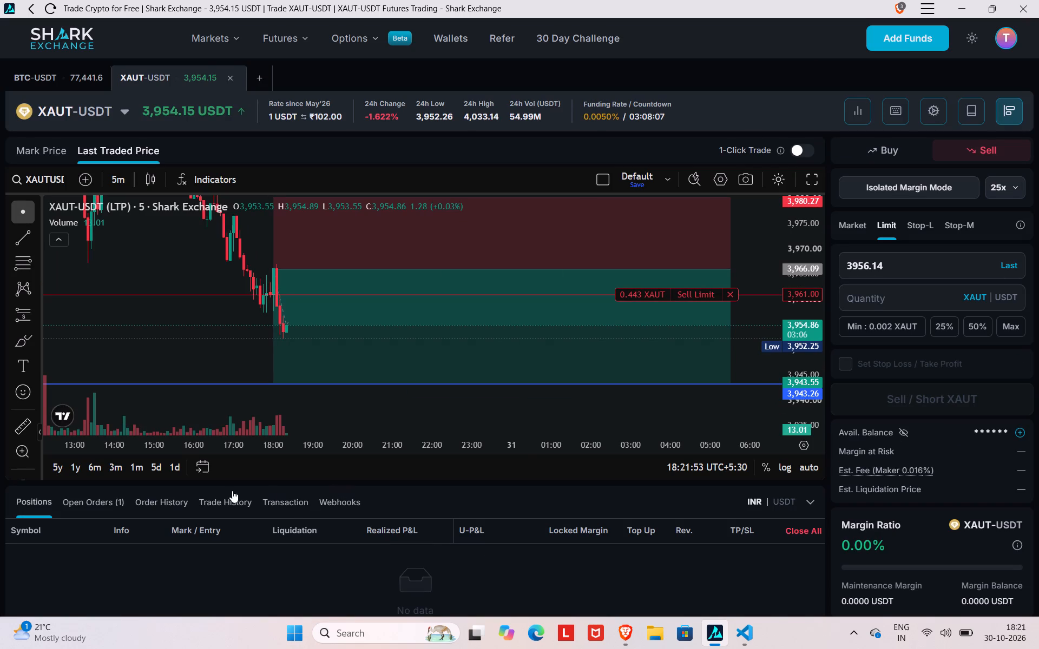
click(214, 498)
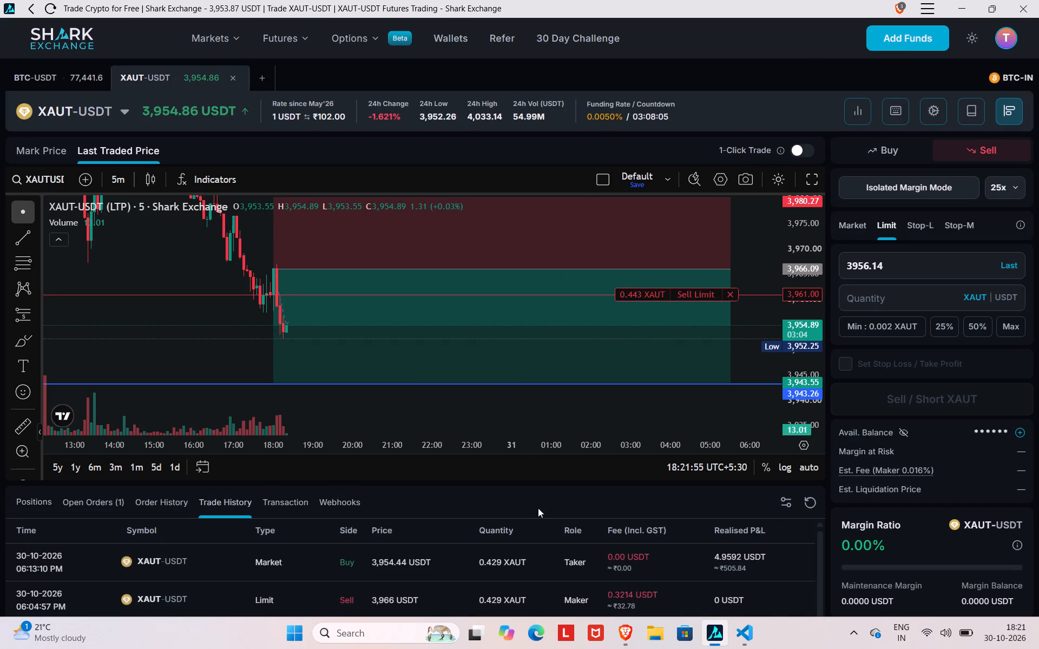
scroll(564, 511, down, 1)
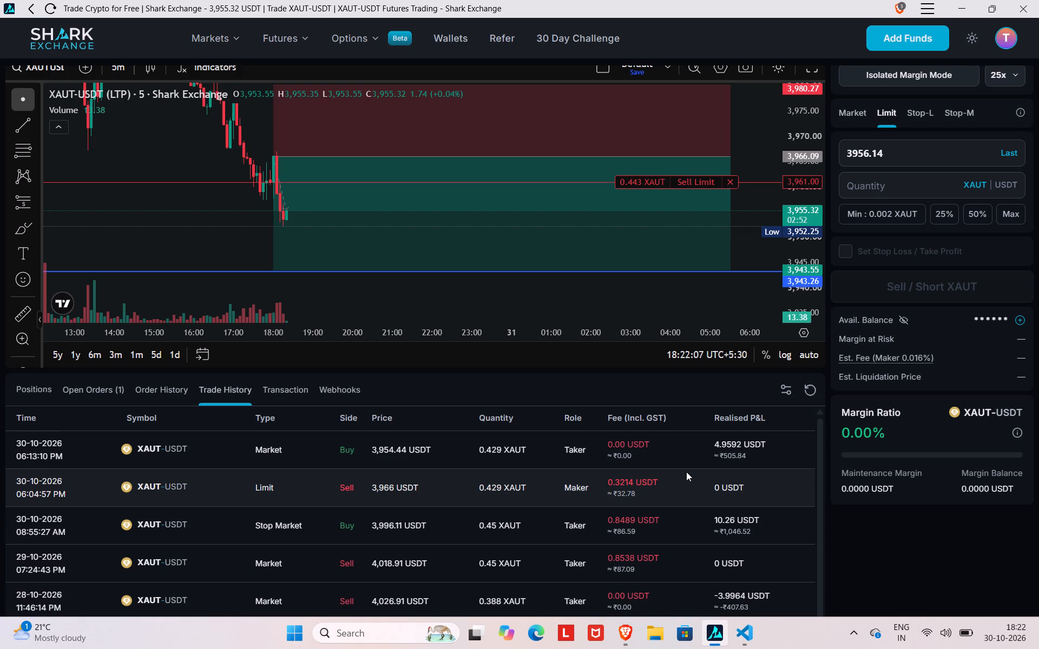
scroll(686, 472, down, 1)
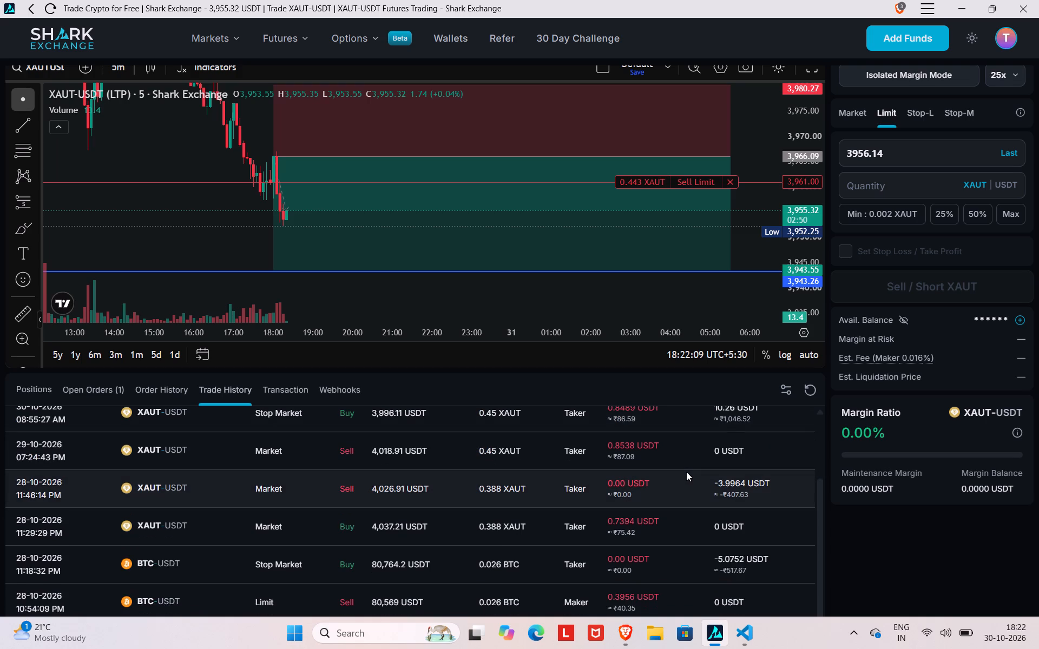
scroll(686, 472, down, 3)
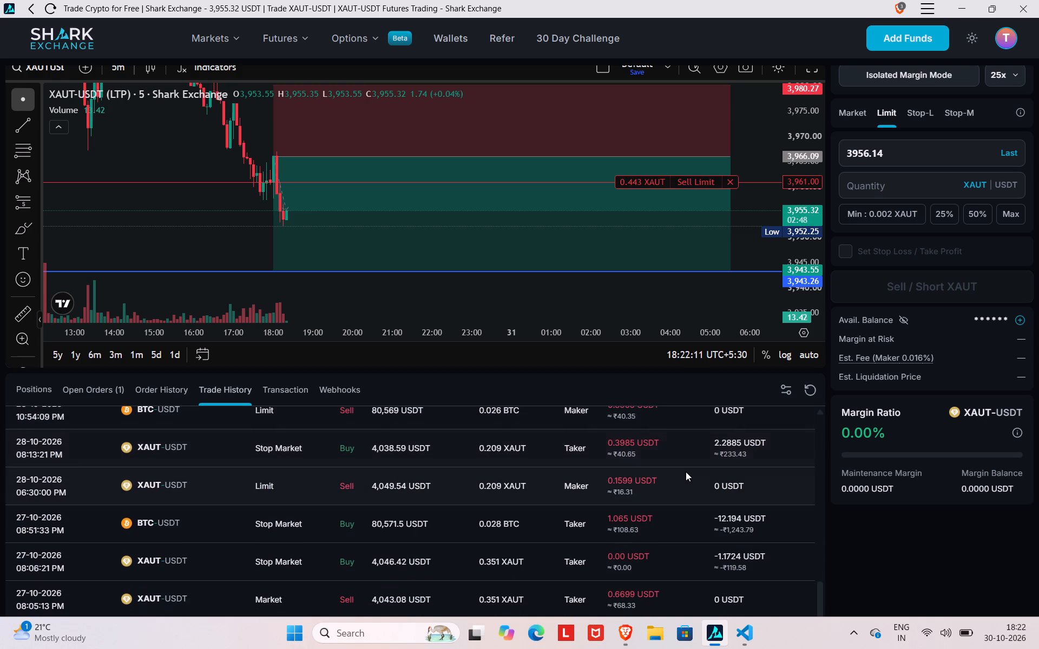
scroll(683, 470, down, 1)
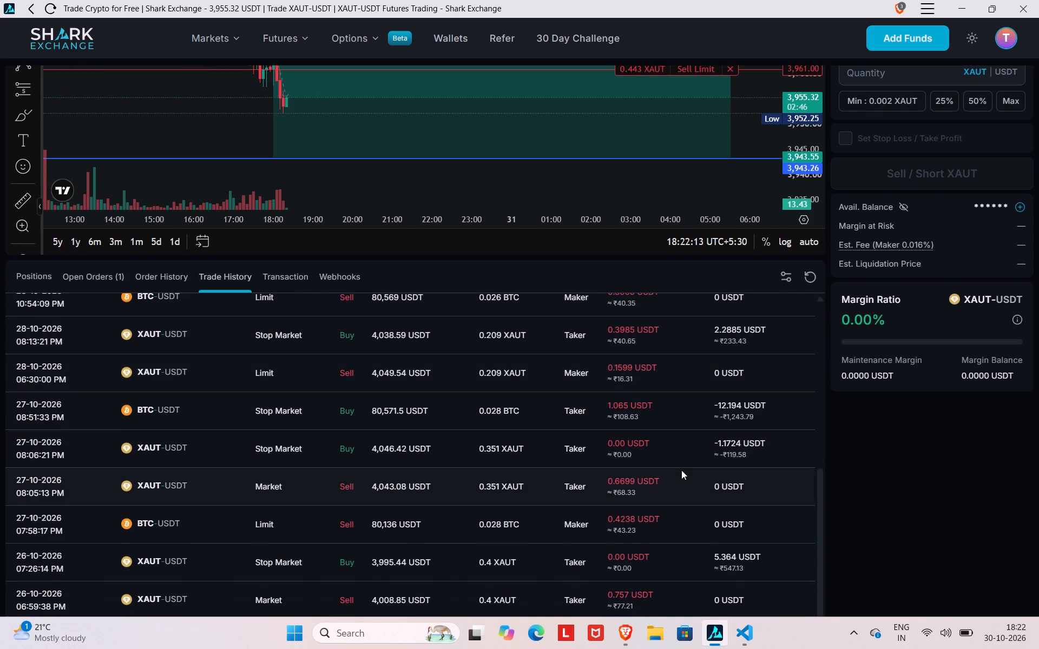
scroll(681, 470, down, 1)
scroll(681, 470, up, 6)
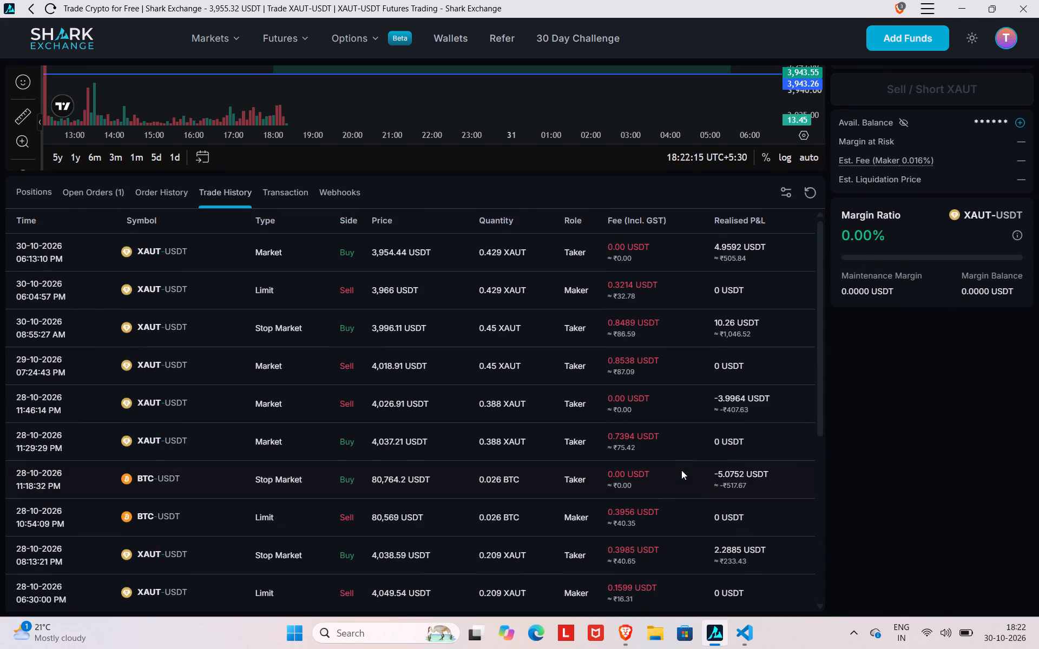
scroll(681, 470, up, 5)
scroll(659, 423, down, 6)
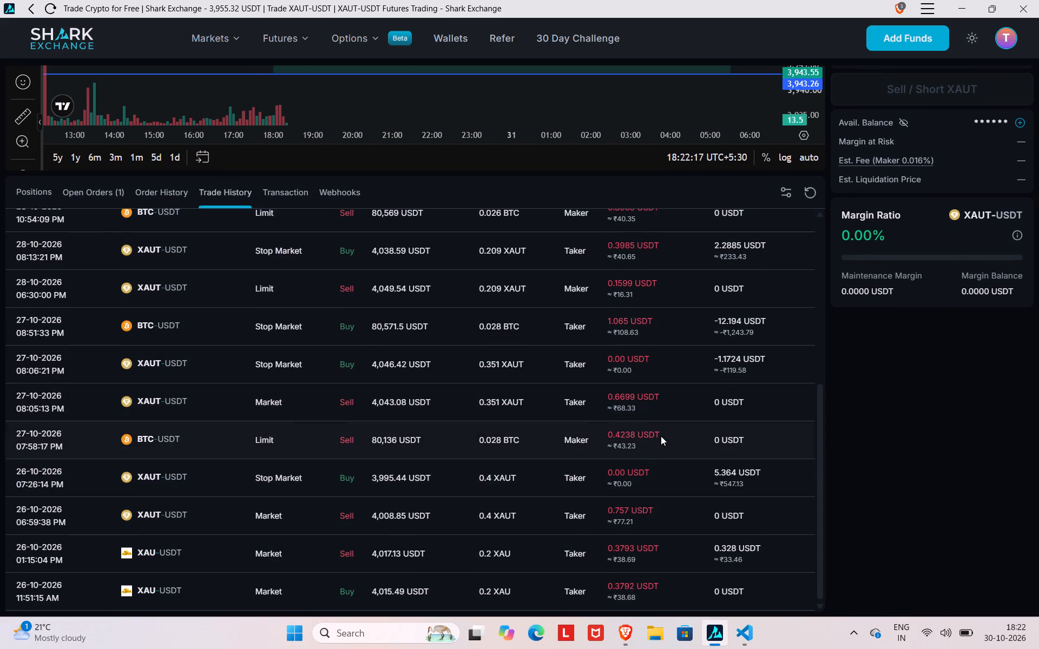
scroll(661, 436, down, 7)
scroll(663, 436, up, 15)
scroll(891, 383, up, 6)
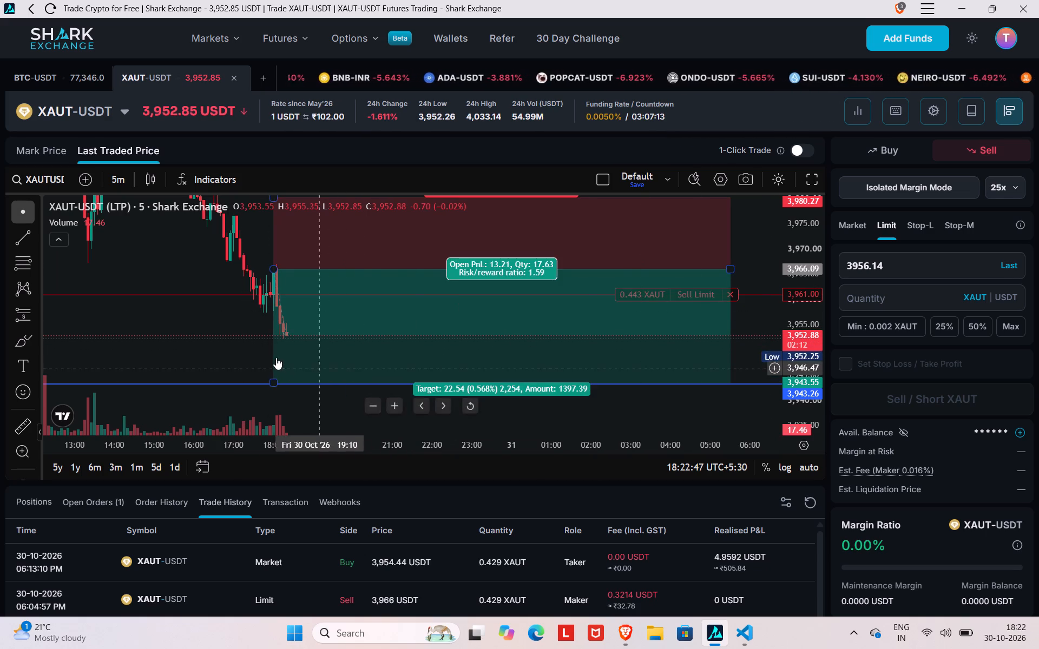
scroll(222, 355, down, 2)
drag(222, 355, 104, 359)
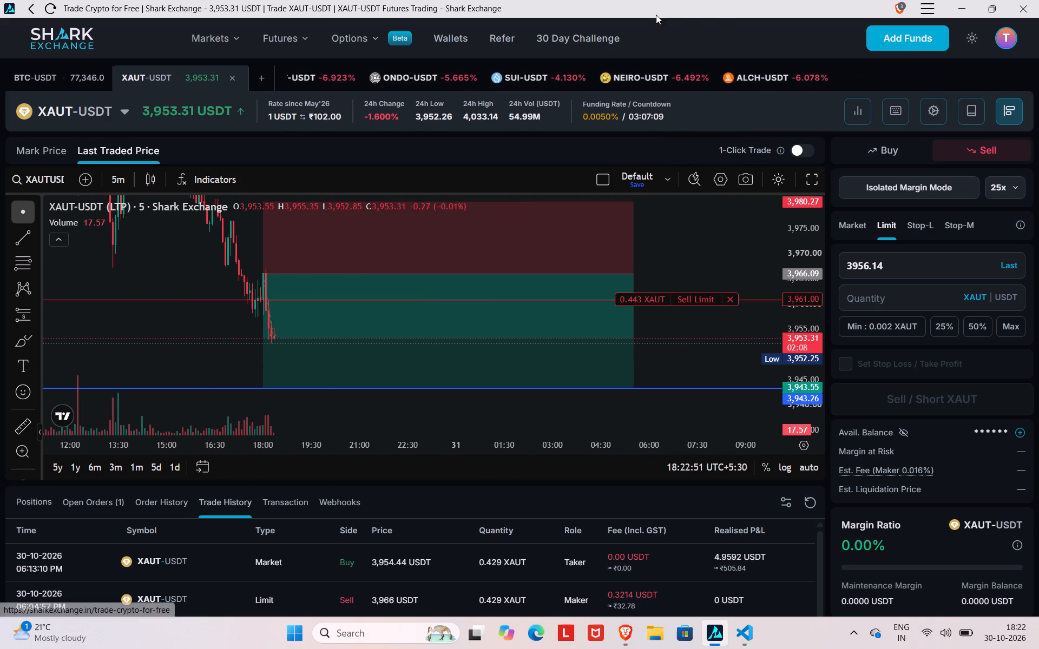
Check the wallet overview's balances and INR deposit and withdrawal records, and return to the XAUT-USDT trading page.
click(909, 43)
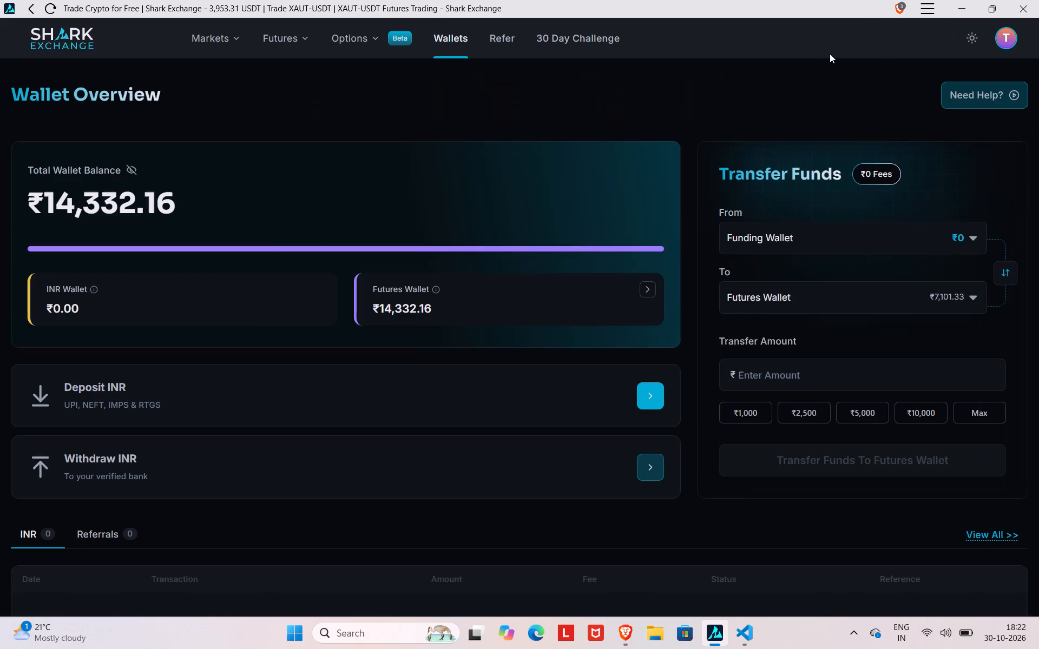
scroll(630, 335, down, 1)
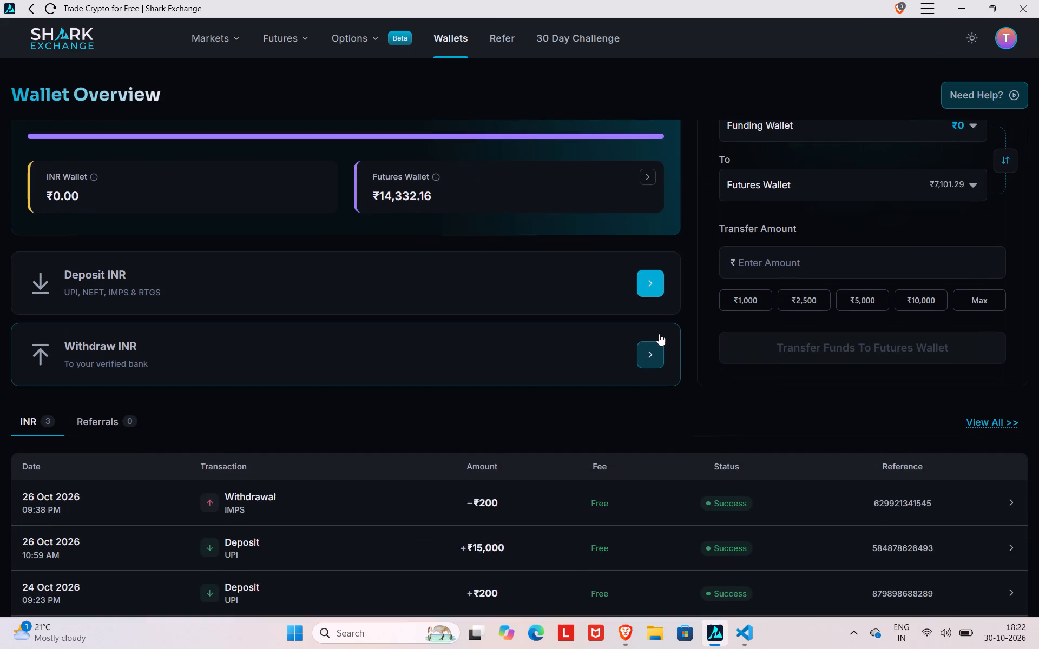
scroll(613, 339, down, 2)
scroll(642, 315, up, 2)
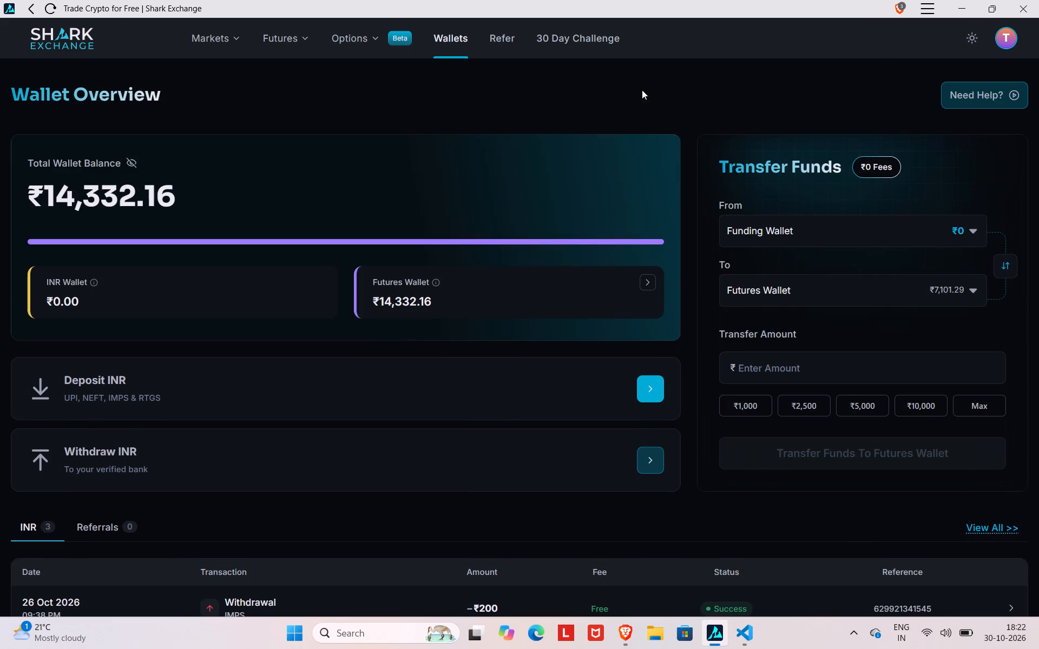
click(35, 6)
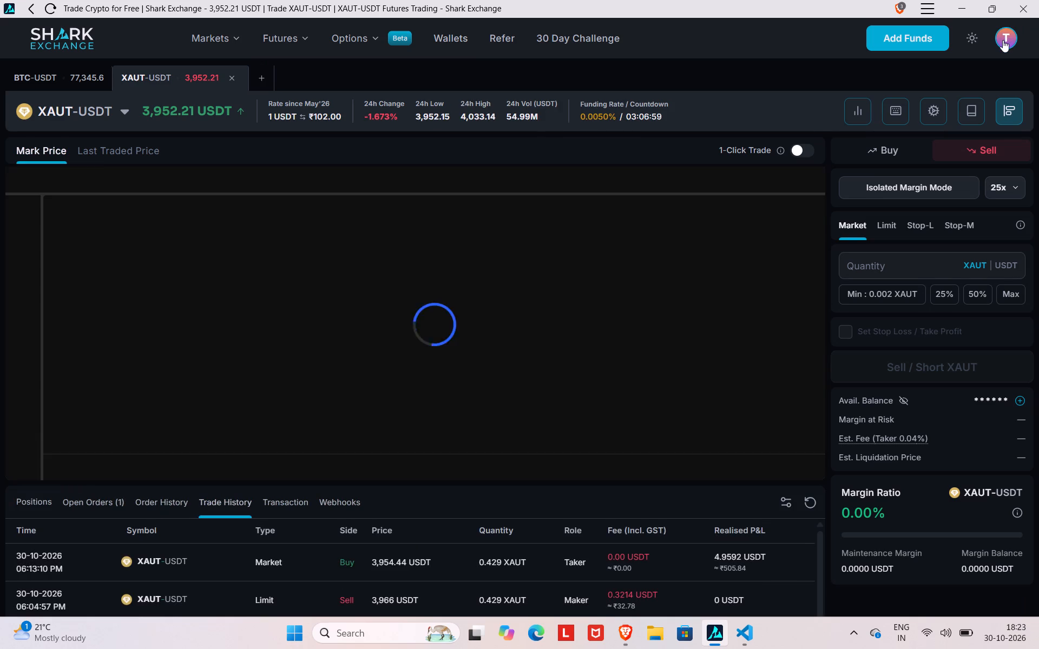
Review the 30-day futures P&L analytics, including trading performance, volume, account equity and performance history, and return to the trading page.
click(1003, 40)
click(935, 288)
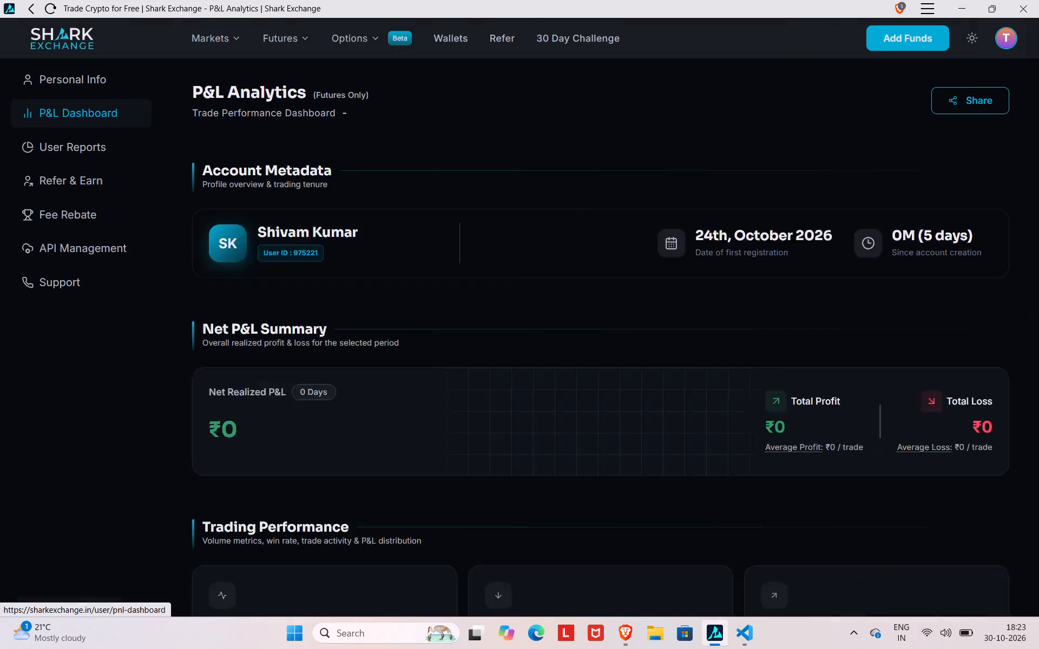
drag(708, 371, 616, 313)
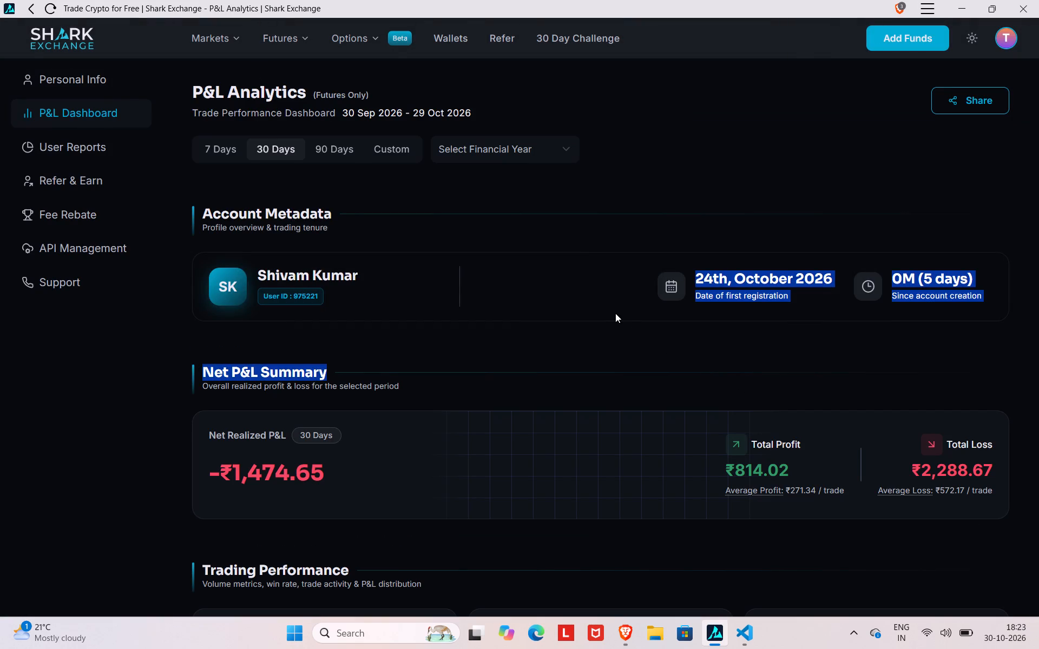
scroll(612, 313, down, 2)
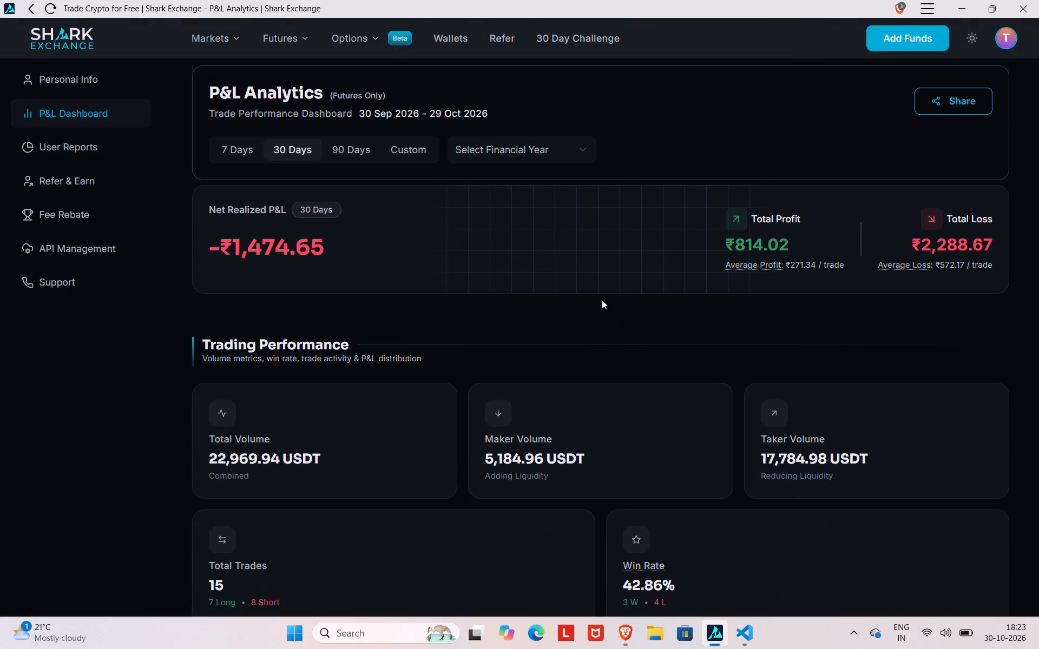
scroll(596, 301, down, 2)
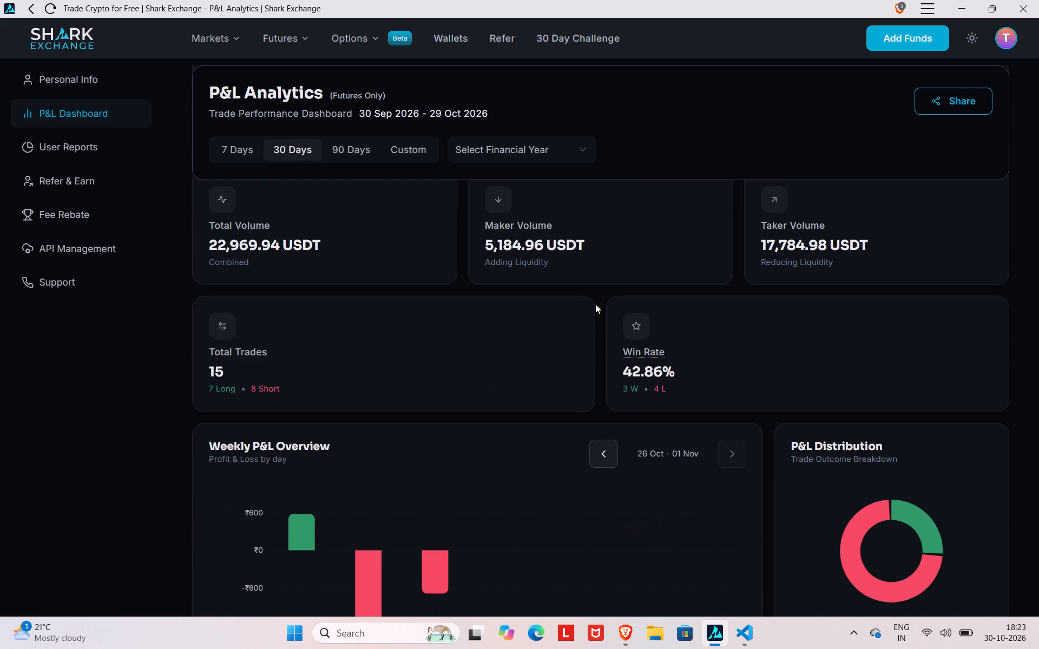
scroll(595, 303, down, 4)
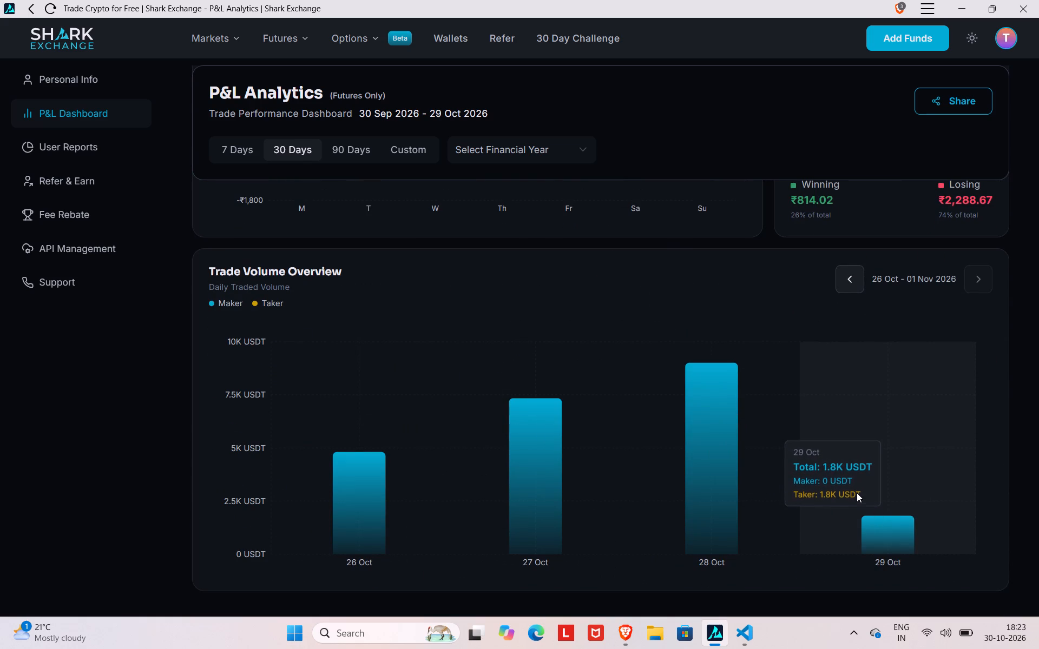
scroll(622, 310, down, 6)
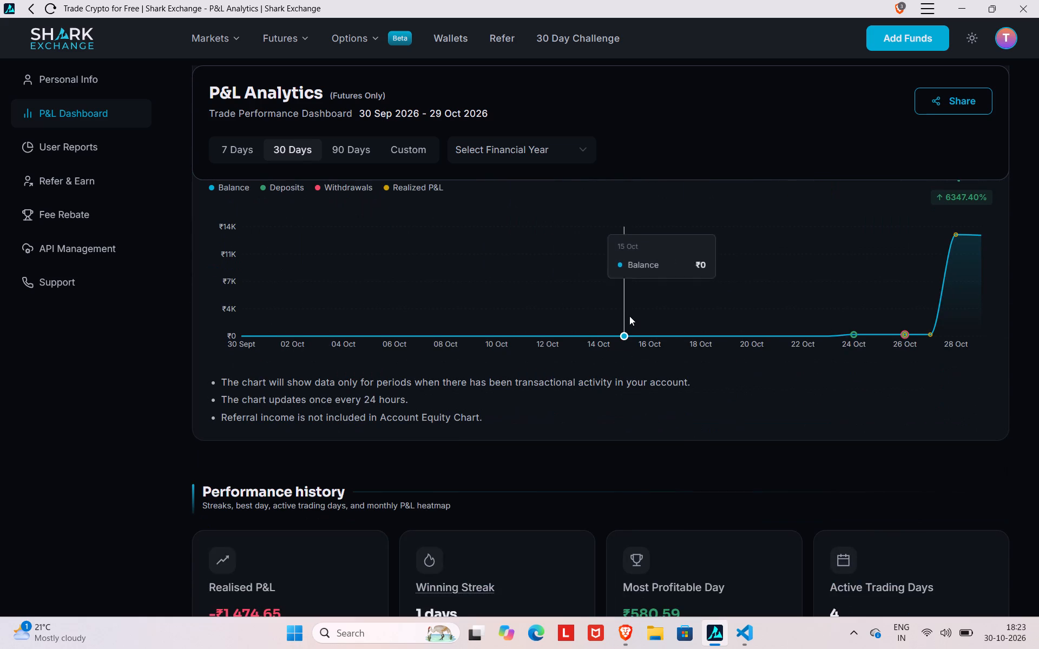
scroll(629, 316, down, 2)
scroll(629, 316, up, 1)
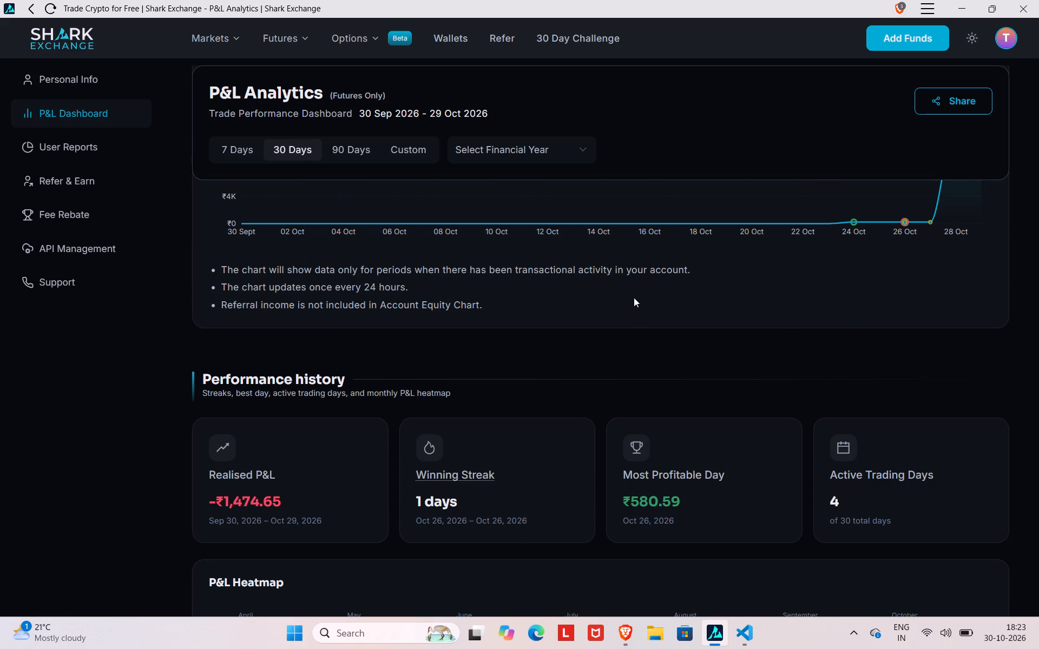
scroll(682, 396, up, 14)
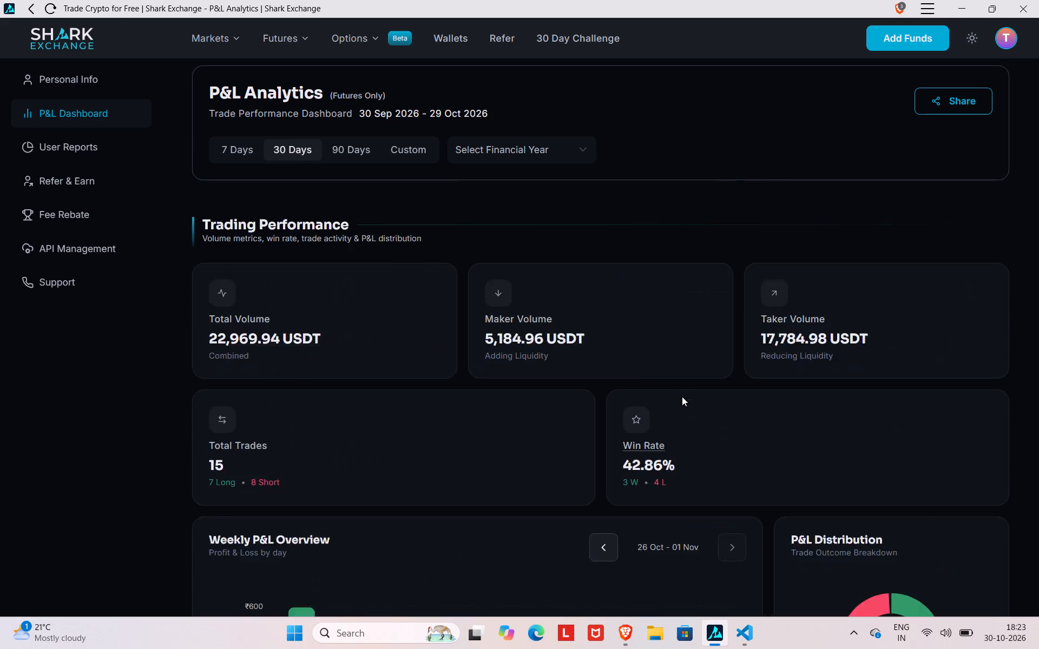
scroll(682, 396, up, 4)
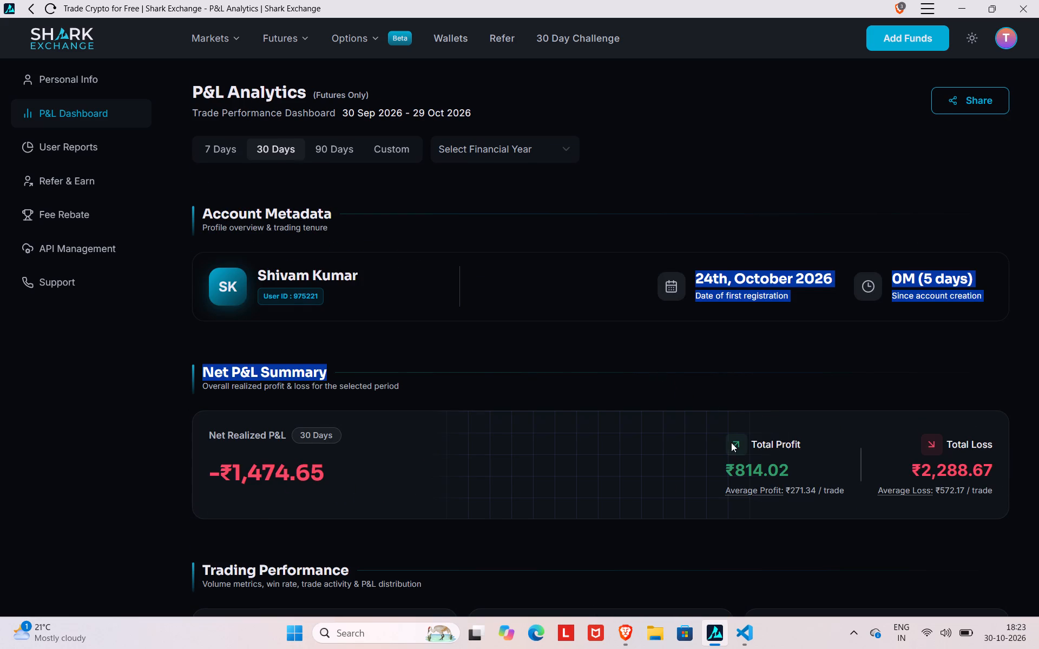
click(685, 387)
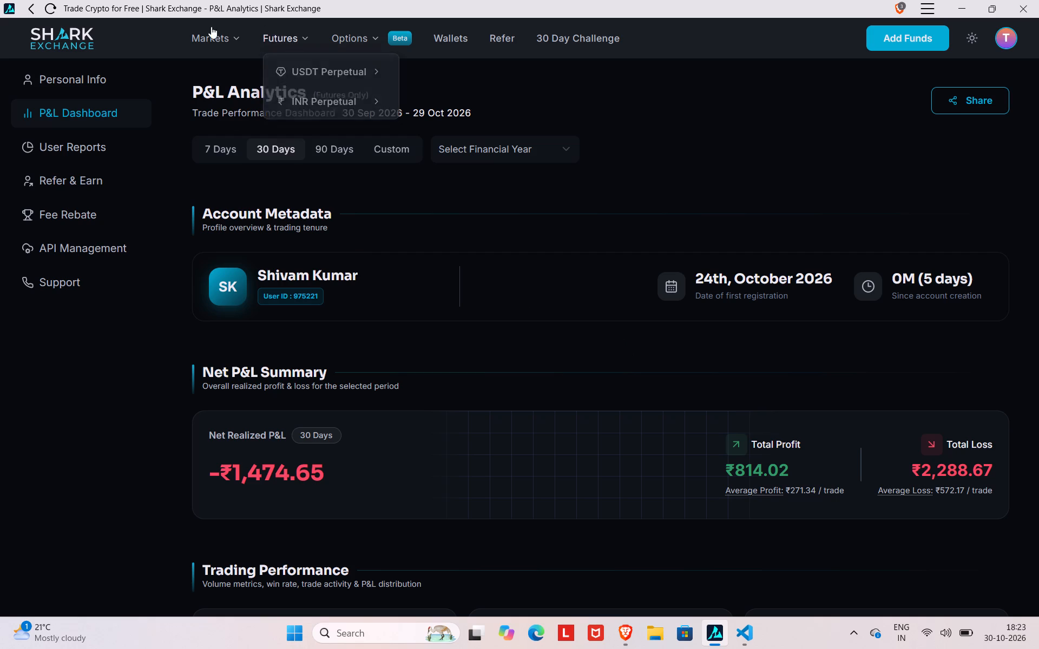
click(34, 8)
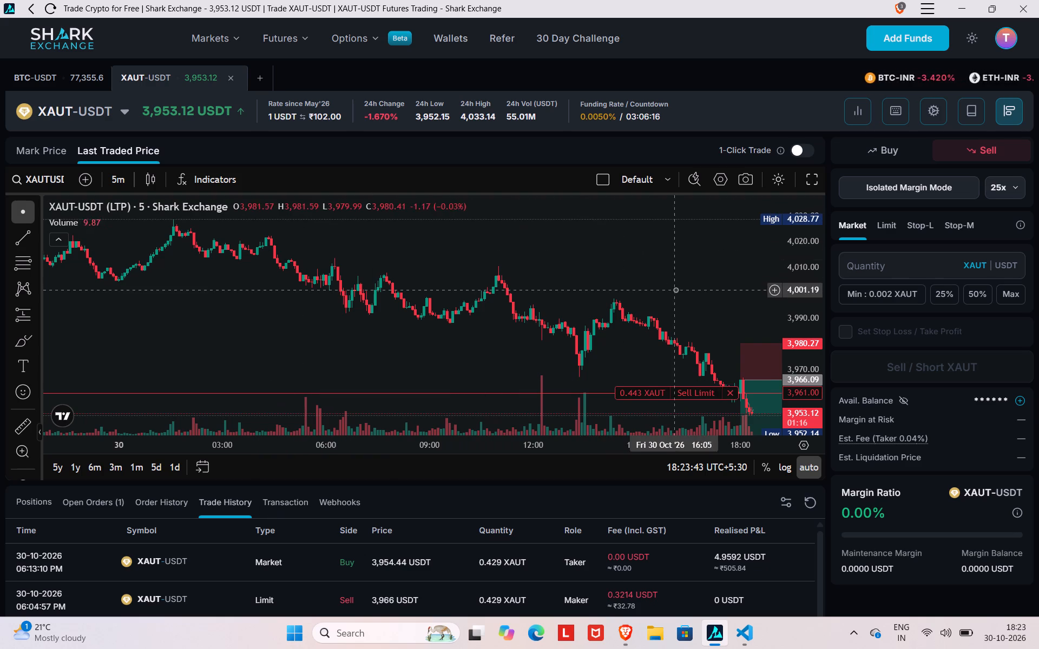
Show the 5-minute chart full screen and inspect the latest candles around the short position drawing and 3961 sell limit order.
drag(676, 290, 480, 293)
scroll(811, 328, up, 5)
scroll(697, 283, up, 1)
drag(697, 283, 702, 151)
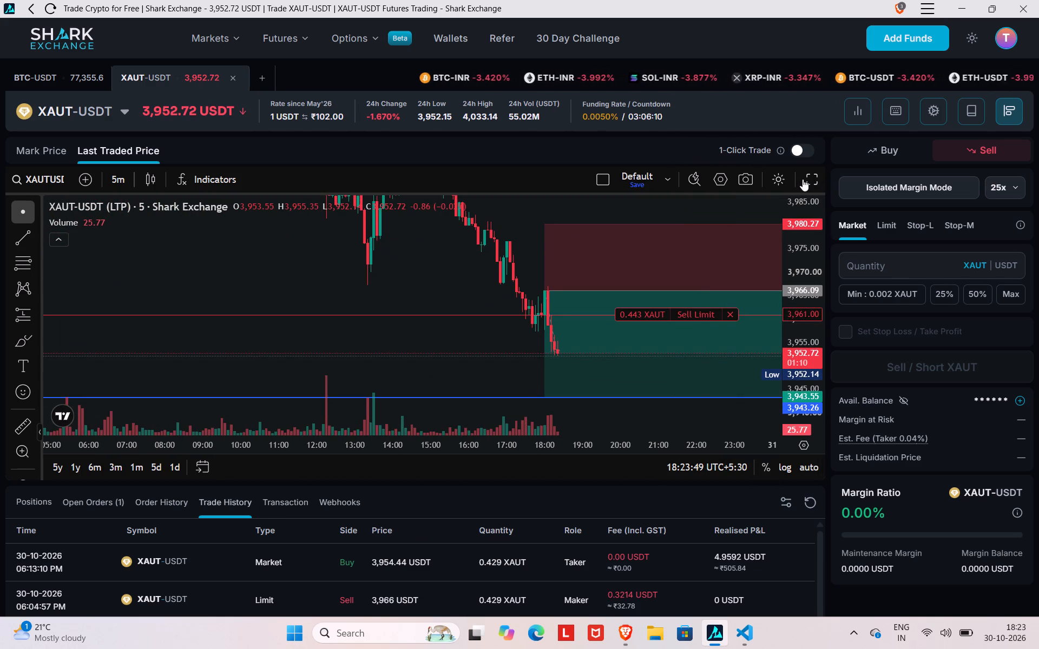
click(815, 181)
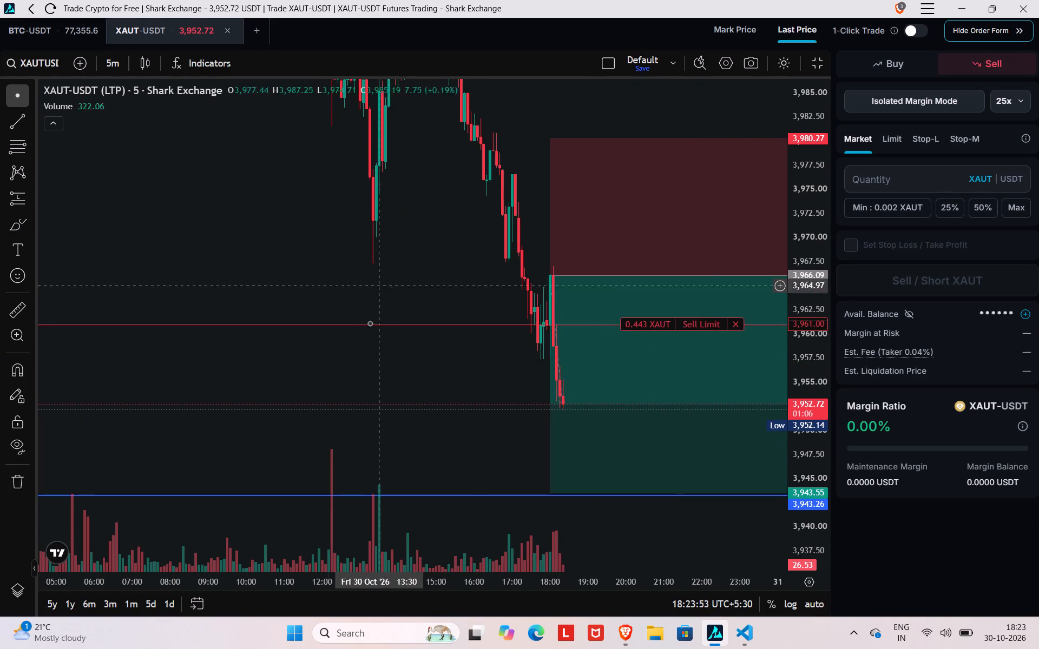
scroll(356, 367, up, 5)
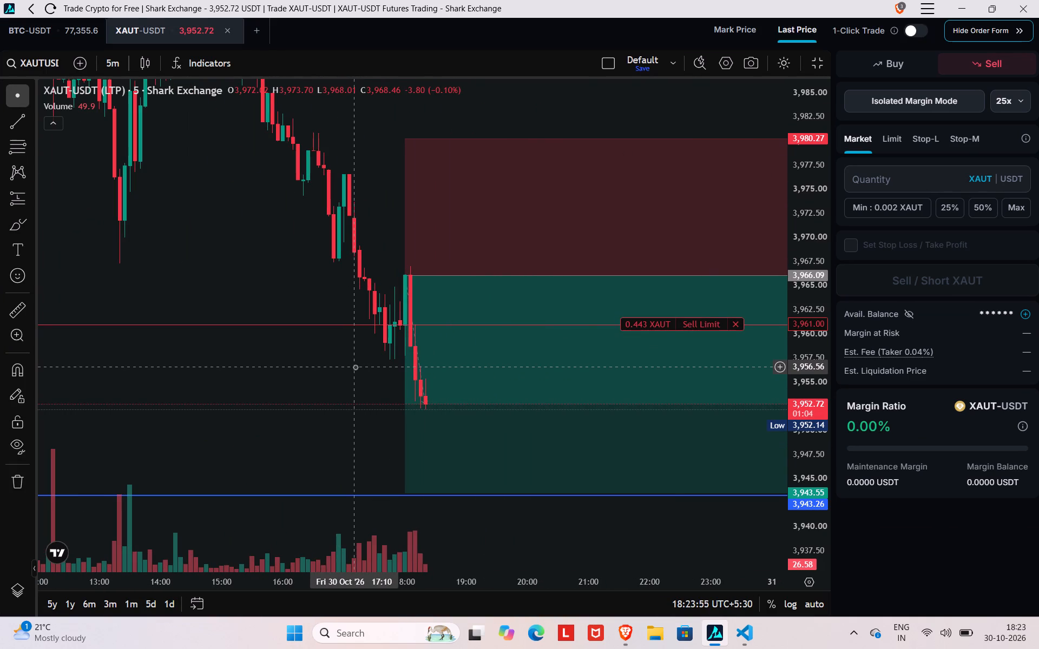
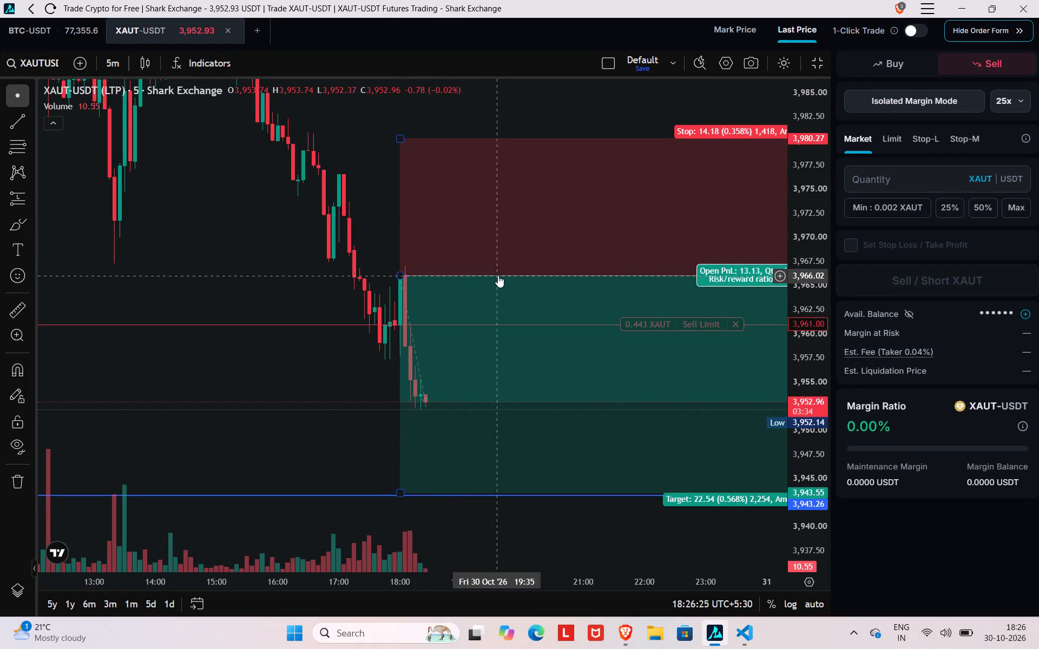
Move the short position drawing so its entry sits at about 3,960.98 by the 3961 sell limit line, starting at the 18:10 candle.
drag(498, 275, 507, 325)
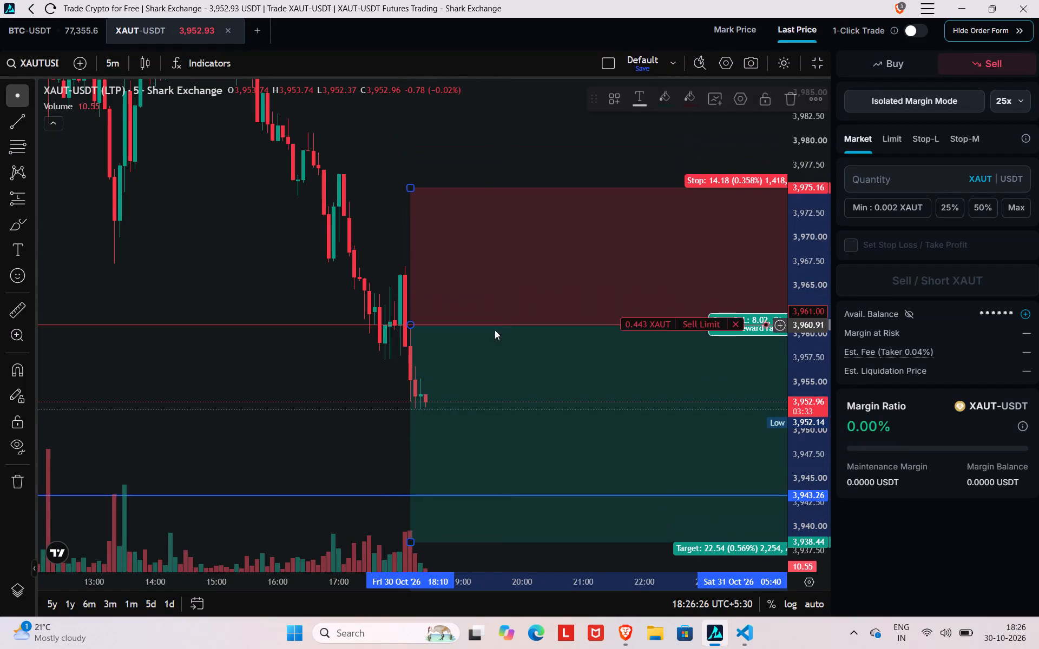
Examine the recent XAUT-USDT decline against the short position drawing's stop and target zones and the blue horizontal line.
scroll(267, 372, up, 1)
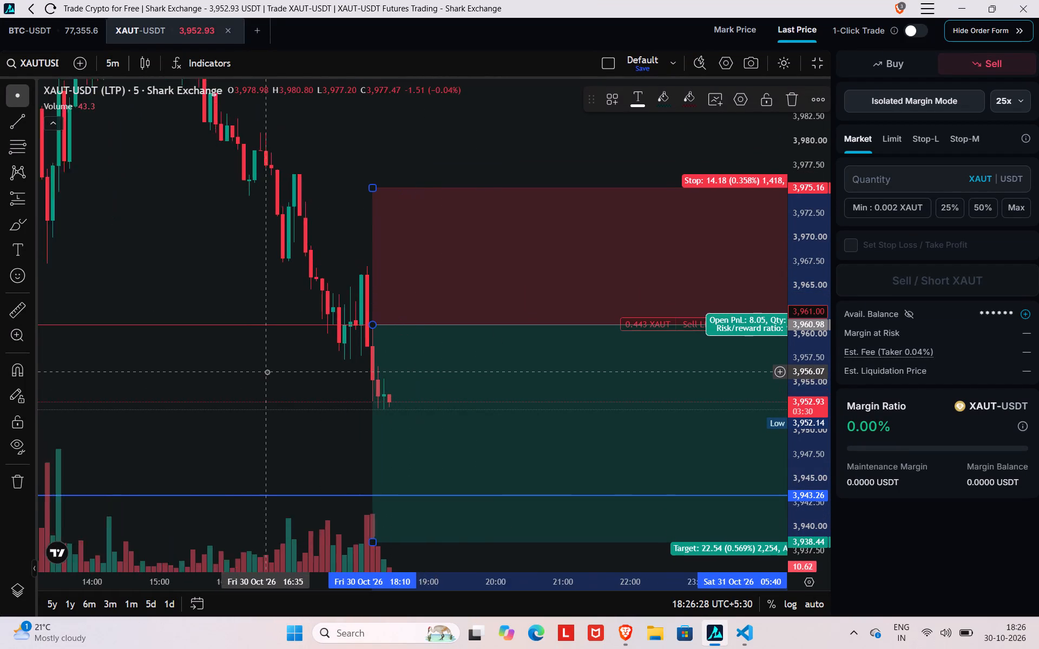
scroll(267, 372, up, 2)
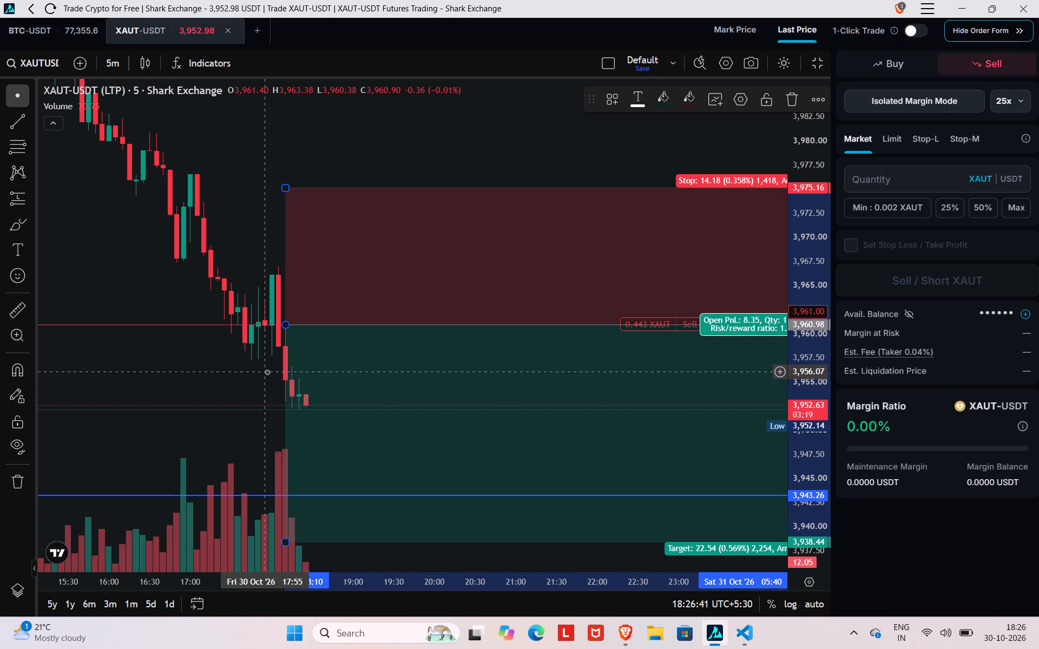
scroll(140, 354, down, 8)
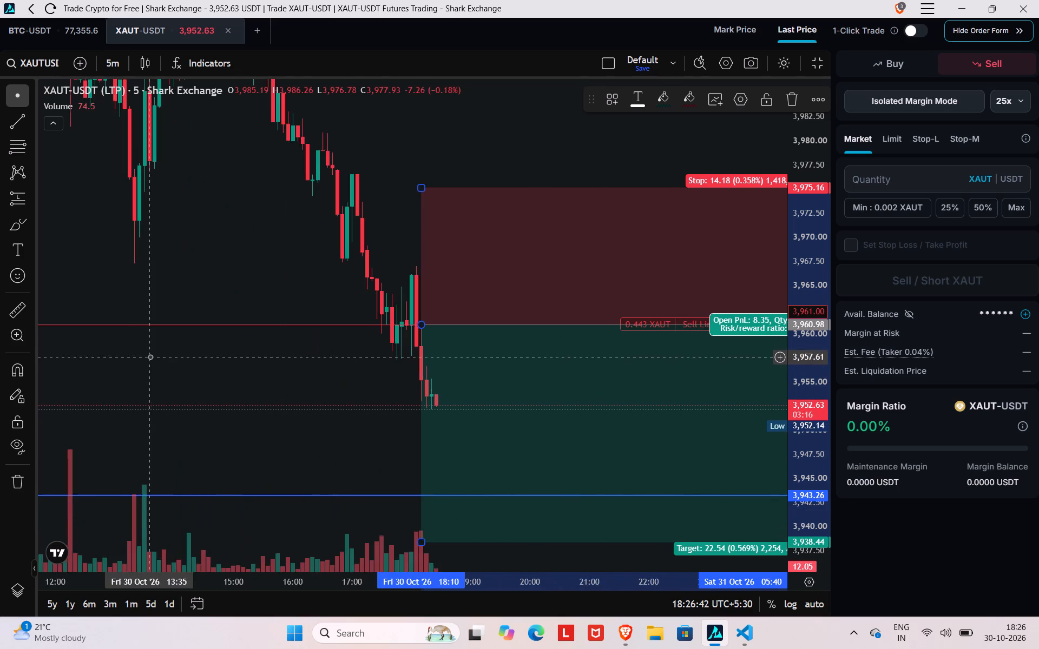
scroll(150, 356, down, 2)
drag(348, 276, 108, 314)
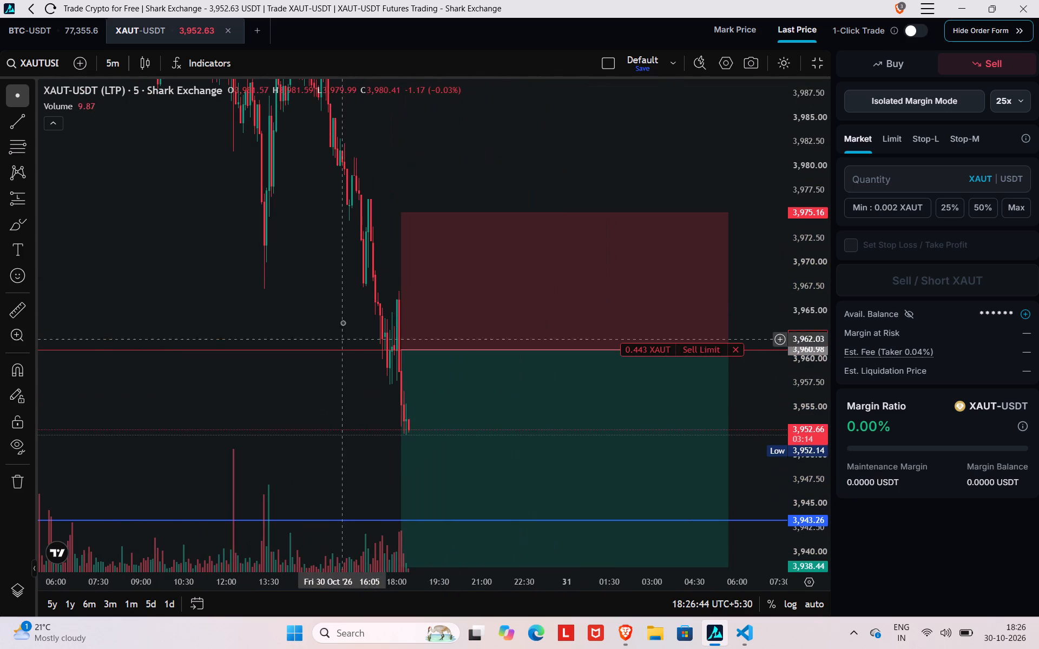
drag(345, 316, 259, 234)
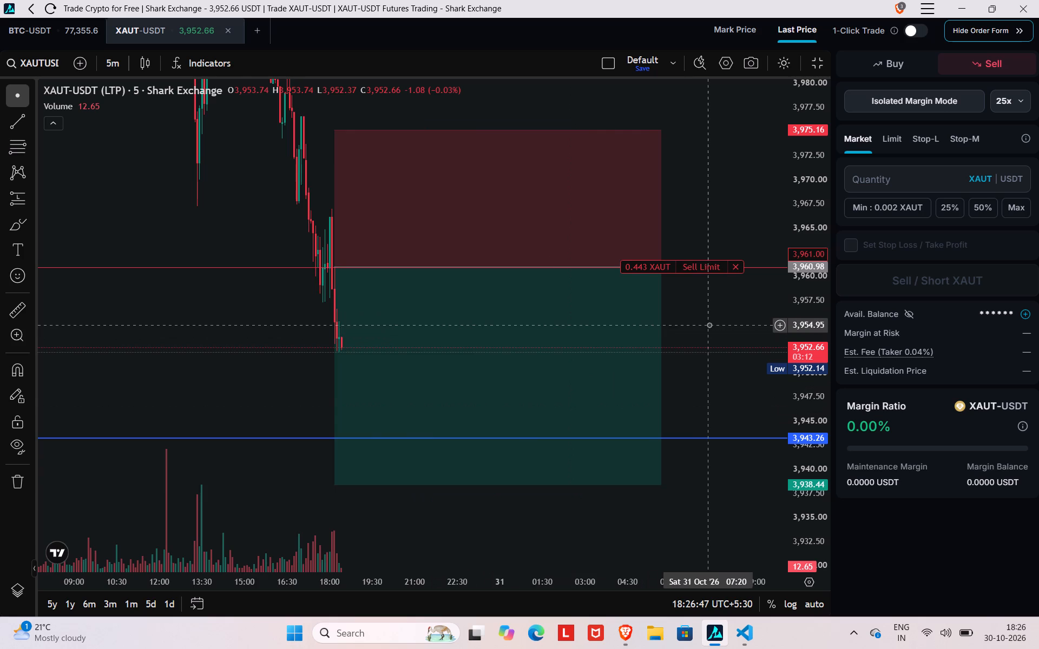
scroll(709, 325, down, 1)
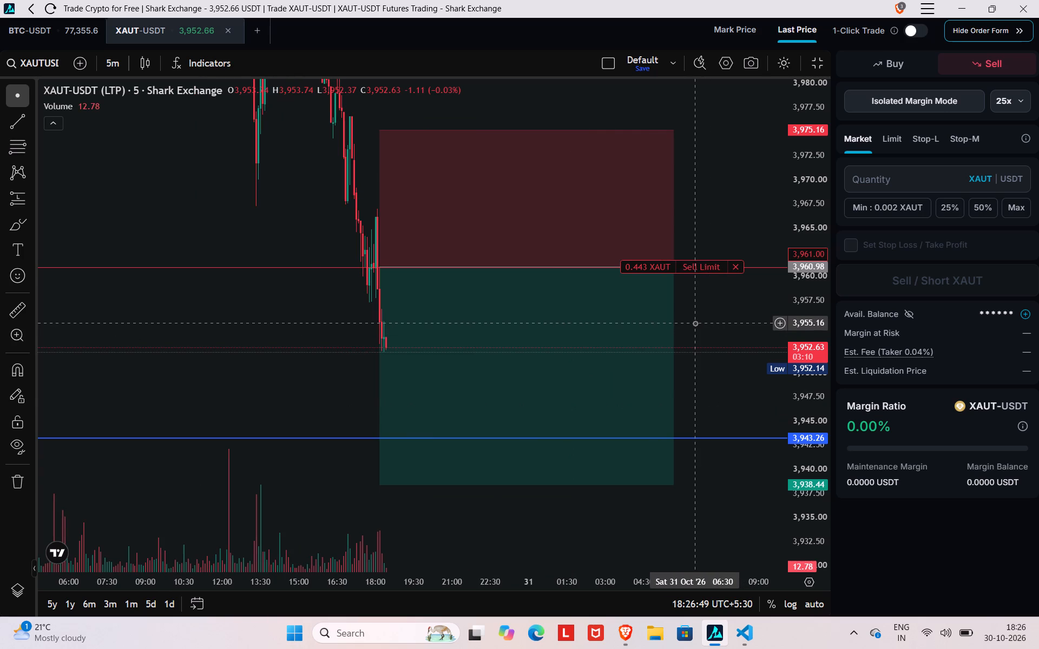
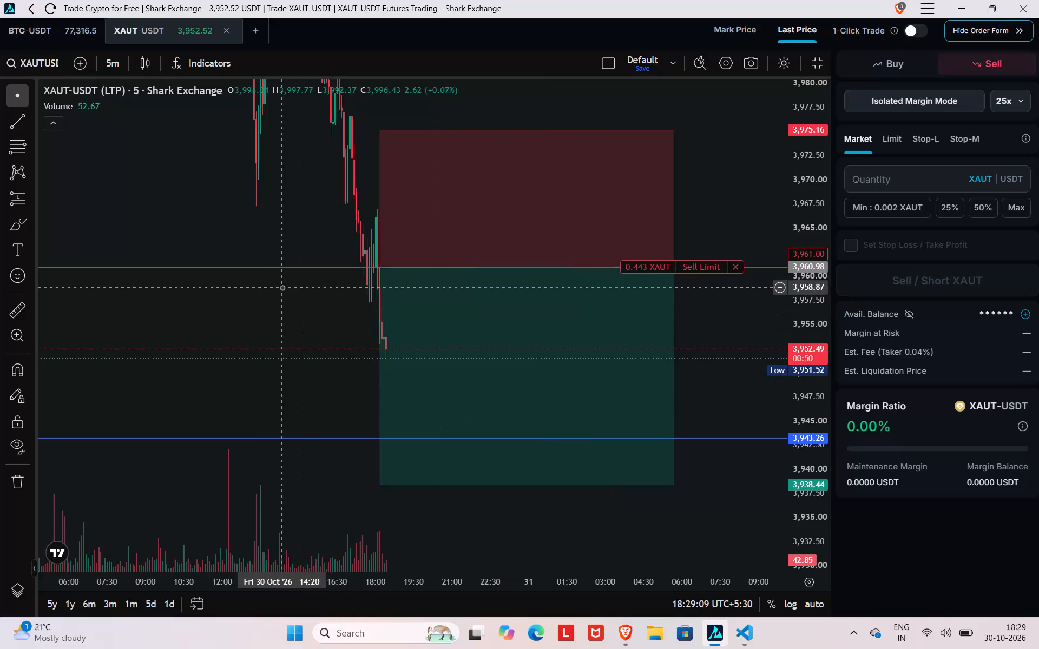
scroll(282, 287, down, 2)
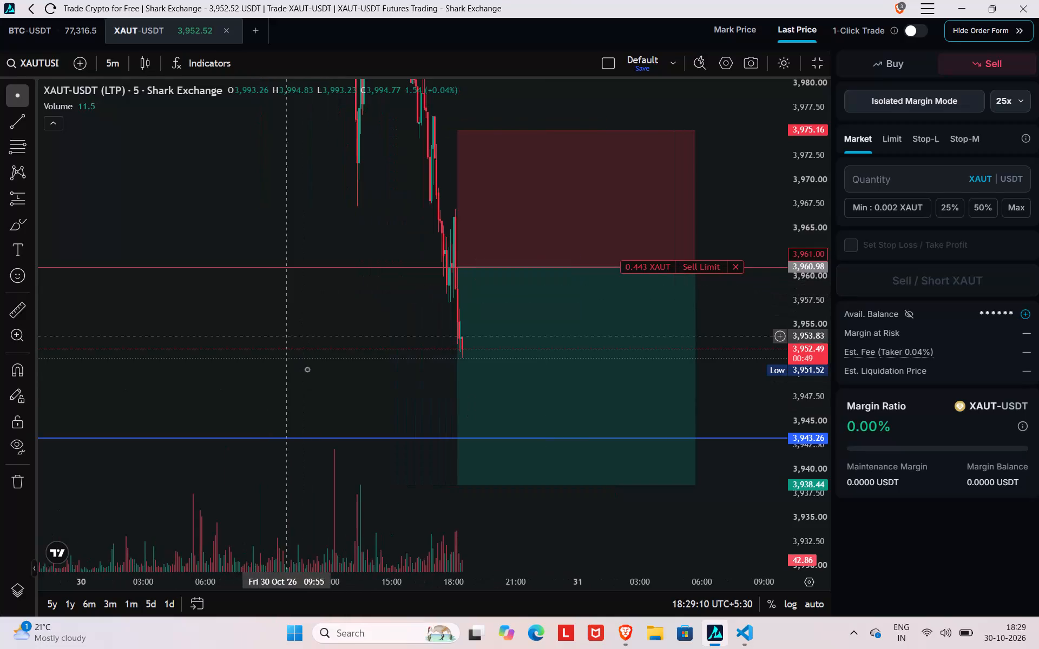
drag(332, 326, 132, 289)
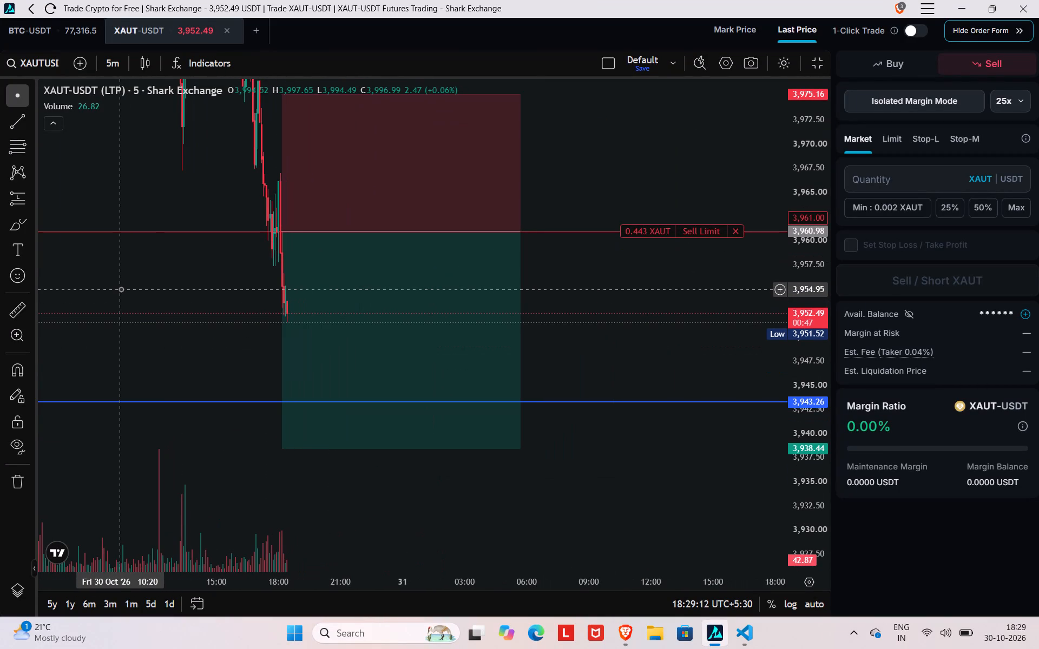
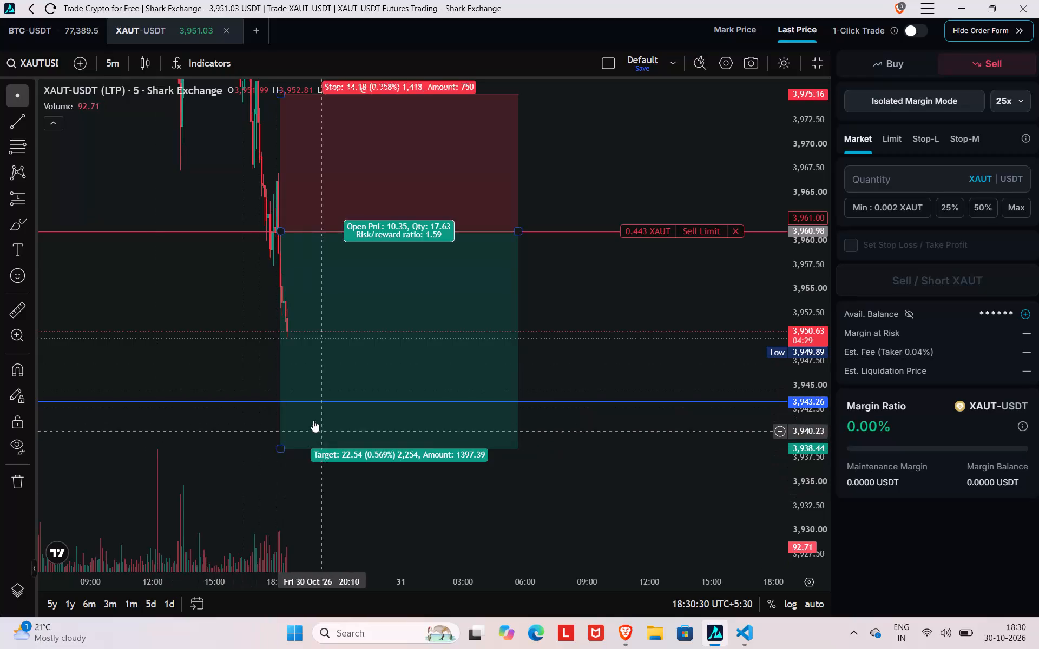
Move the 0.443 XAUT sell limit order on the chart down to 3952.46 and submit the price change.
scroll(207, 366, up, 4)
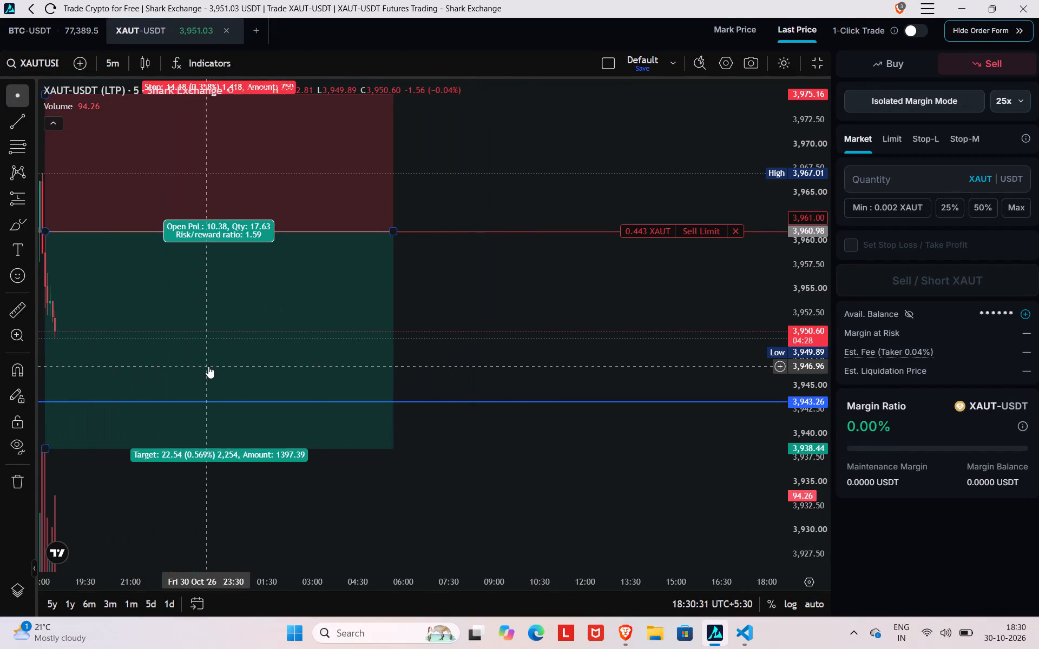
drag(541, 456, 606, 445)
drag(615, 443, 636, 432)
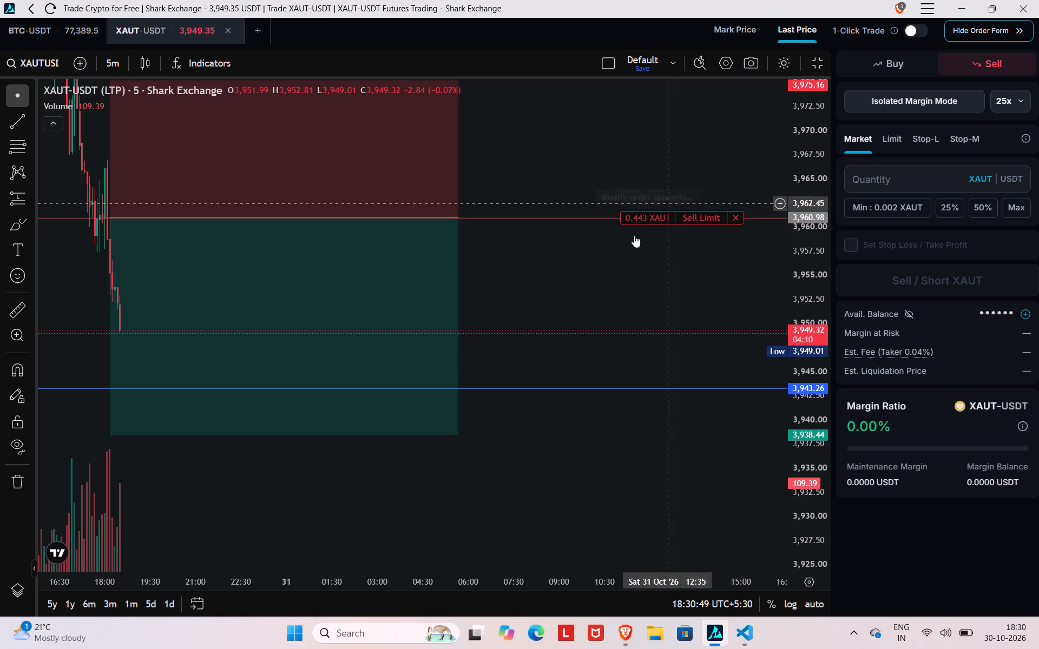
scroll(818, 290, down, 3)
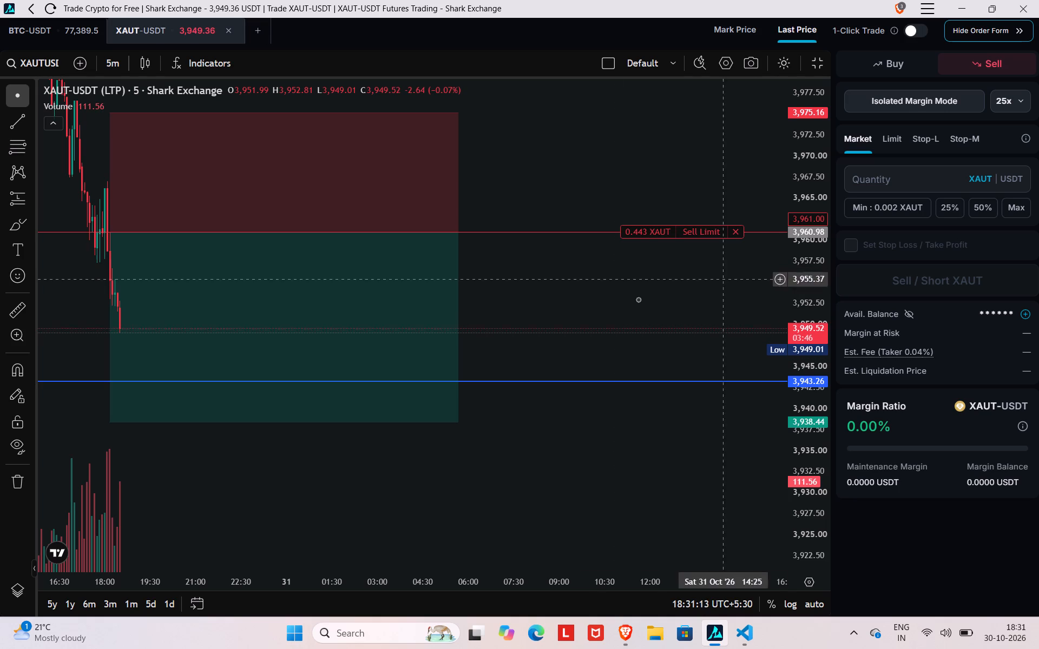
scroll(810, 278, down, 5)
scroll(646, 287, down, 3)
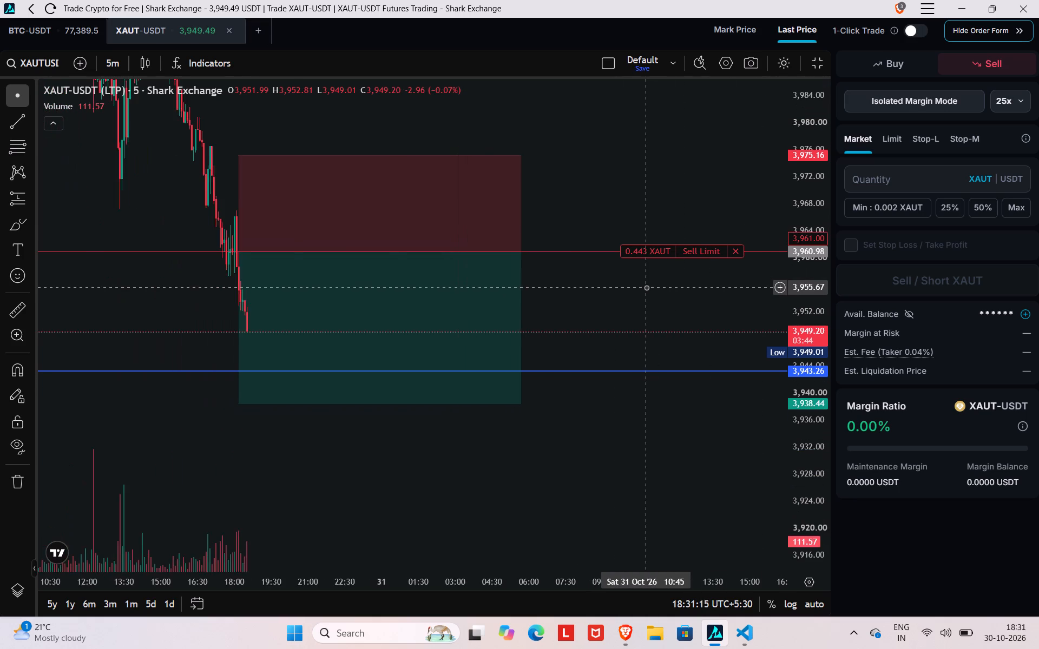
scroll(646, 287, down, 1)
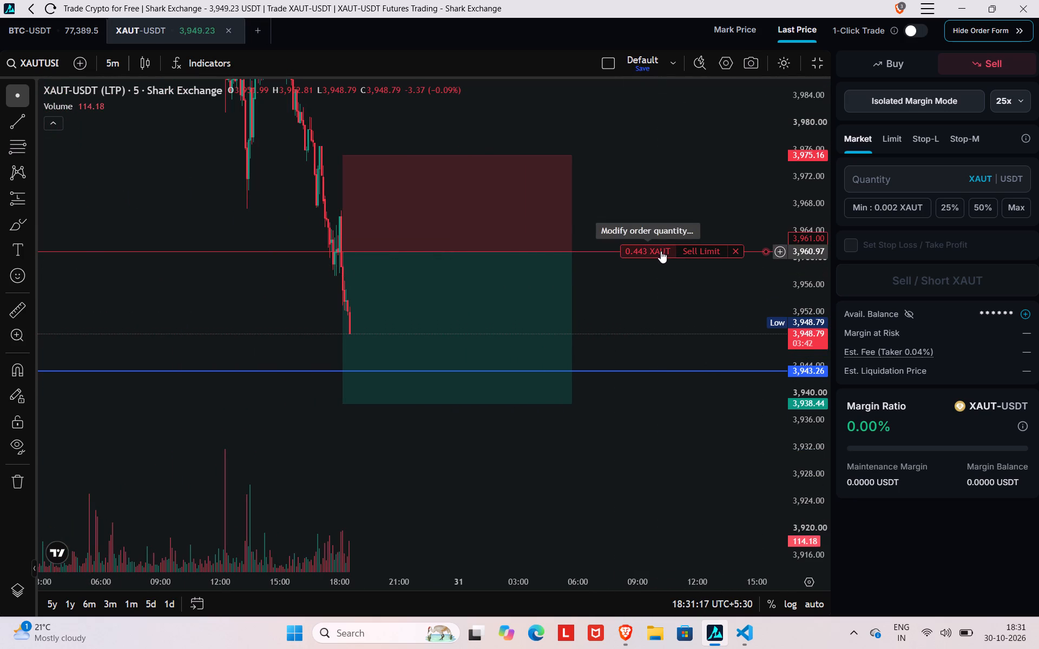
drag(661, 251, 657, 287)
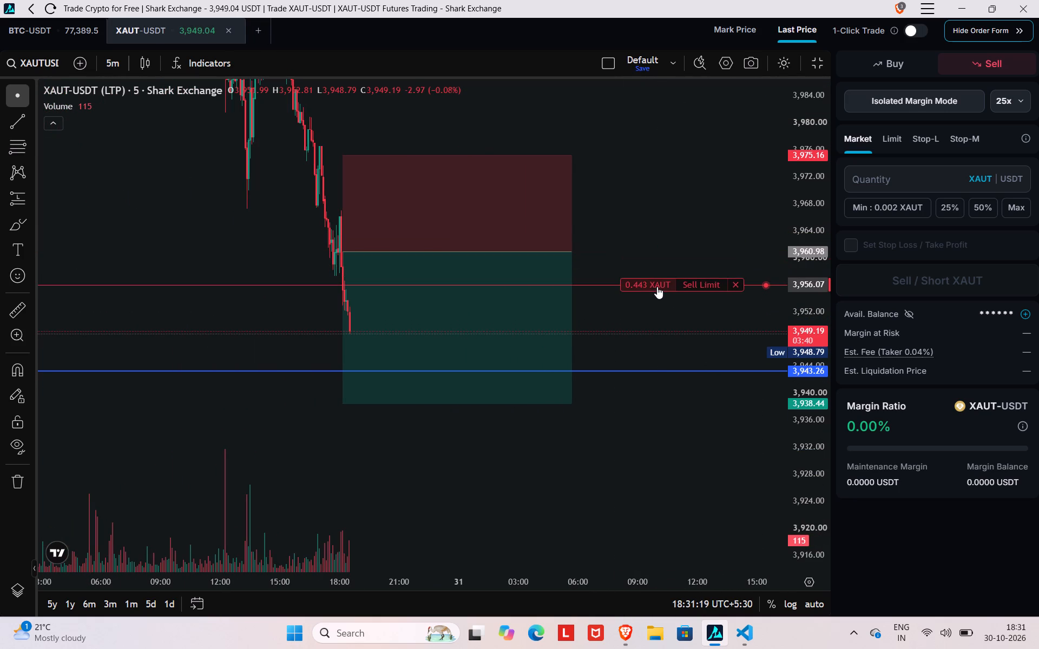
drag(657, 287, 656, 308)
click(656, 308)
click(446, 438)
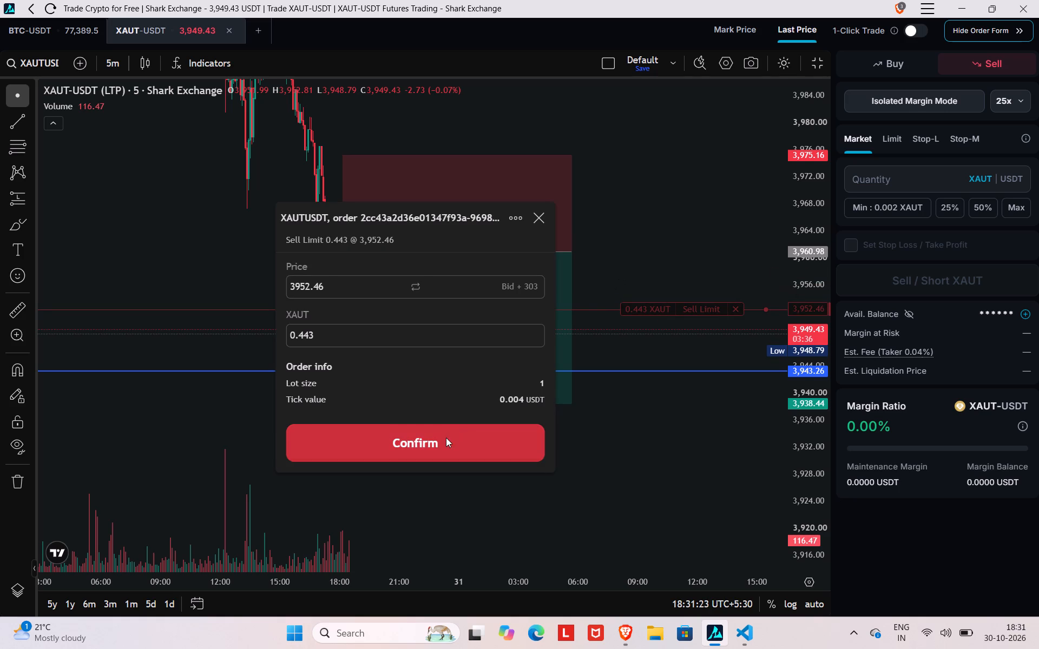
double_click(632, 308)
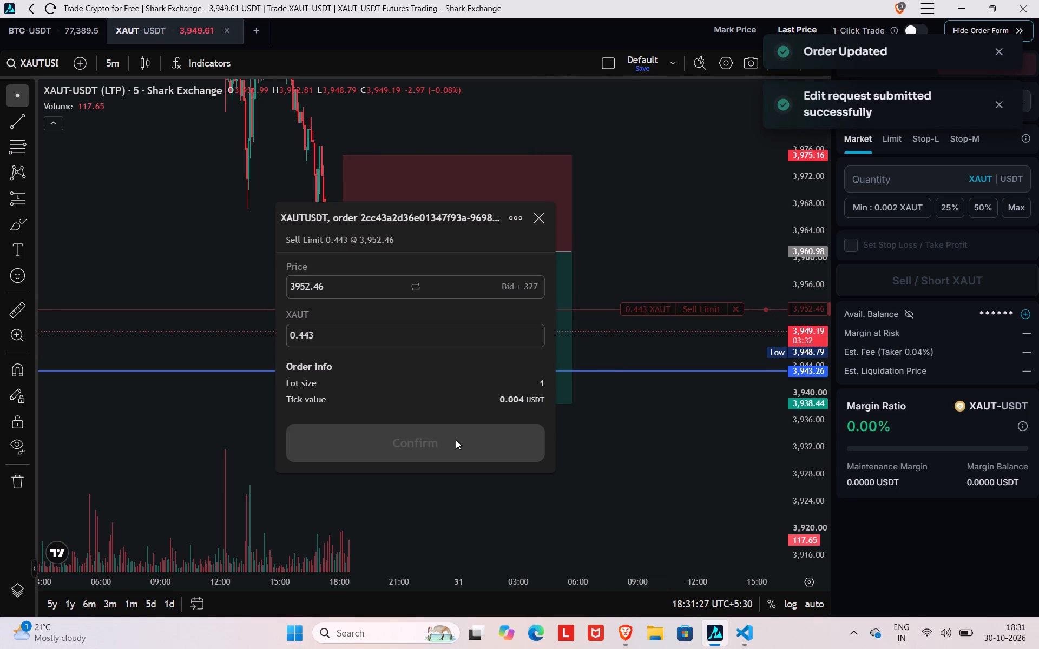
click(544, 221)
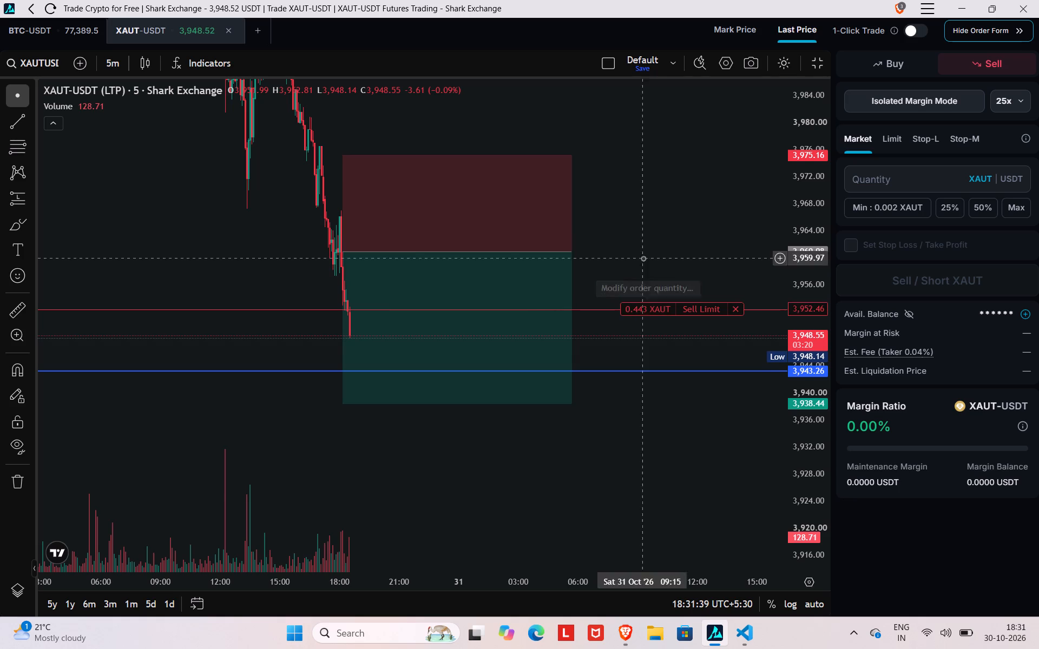
Raise the 0.443 XAUT sell limit order on the chart to 3956.27 and submit the price change.
scroll(802, 380, down, 4)
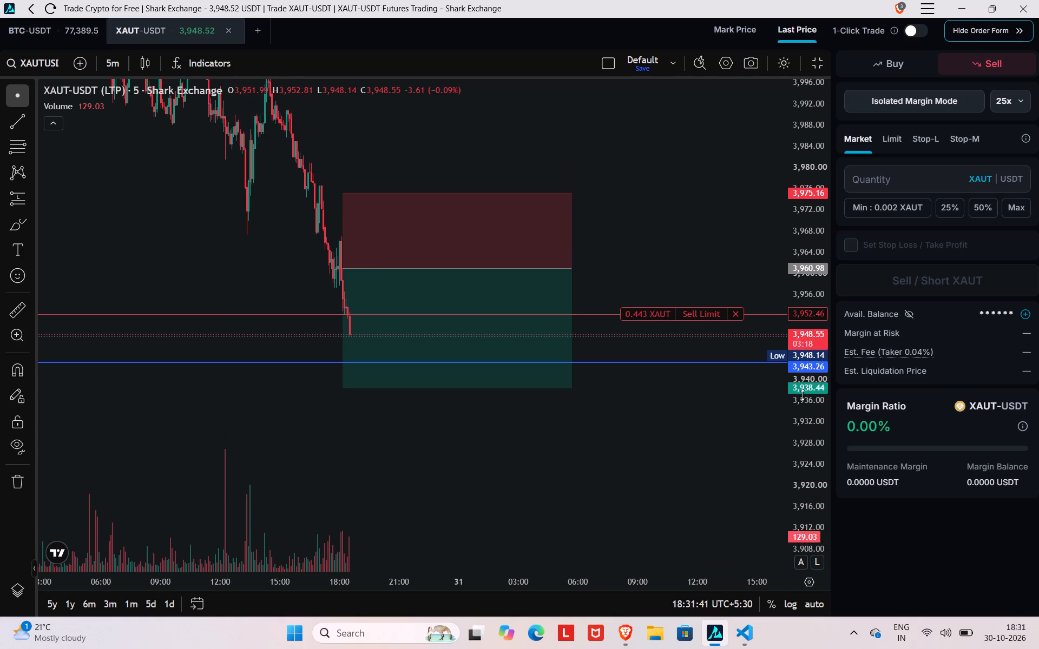
scroll(733, 429, up, 7)
drag(520, 457, 688, 427)
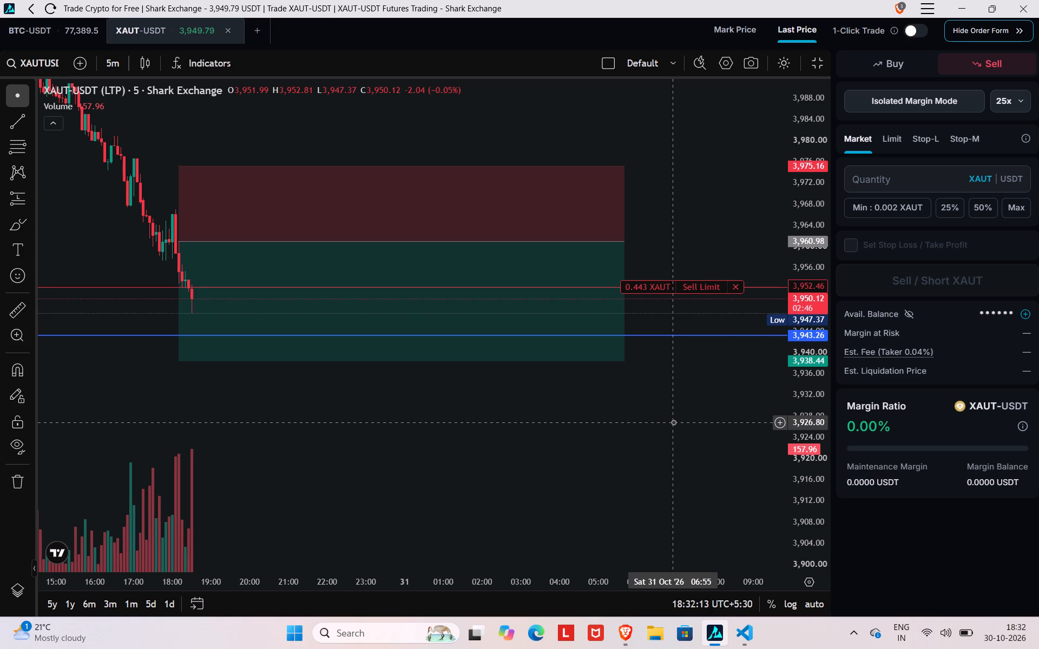
drag(678, 285, 678, 284)
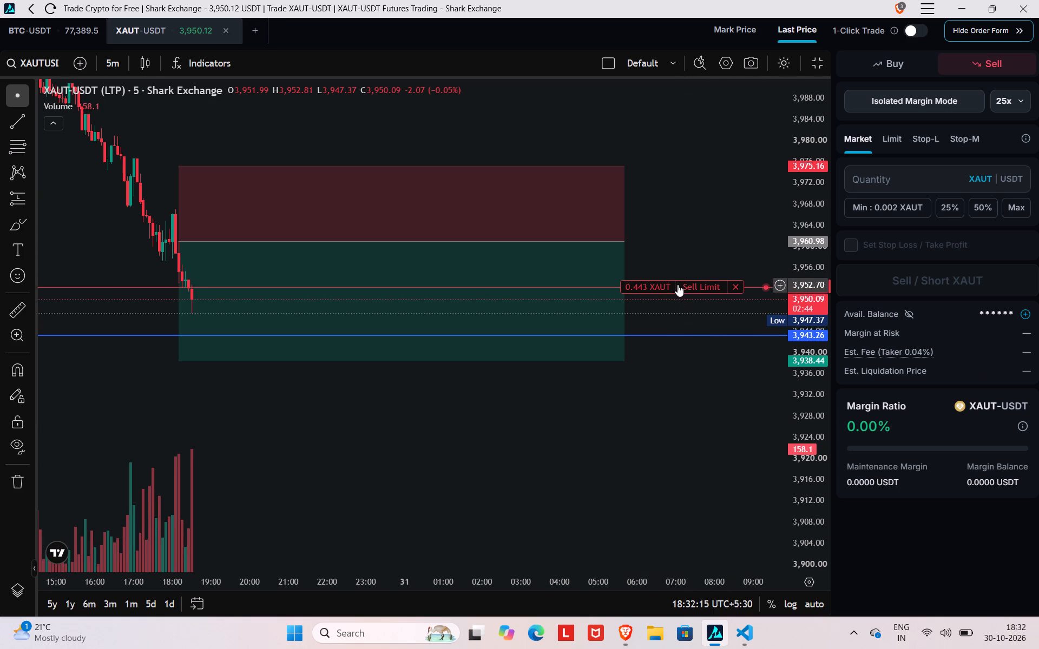
drag(678, 284, 677, 266)
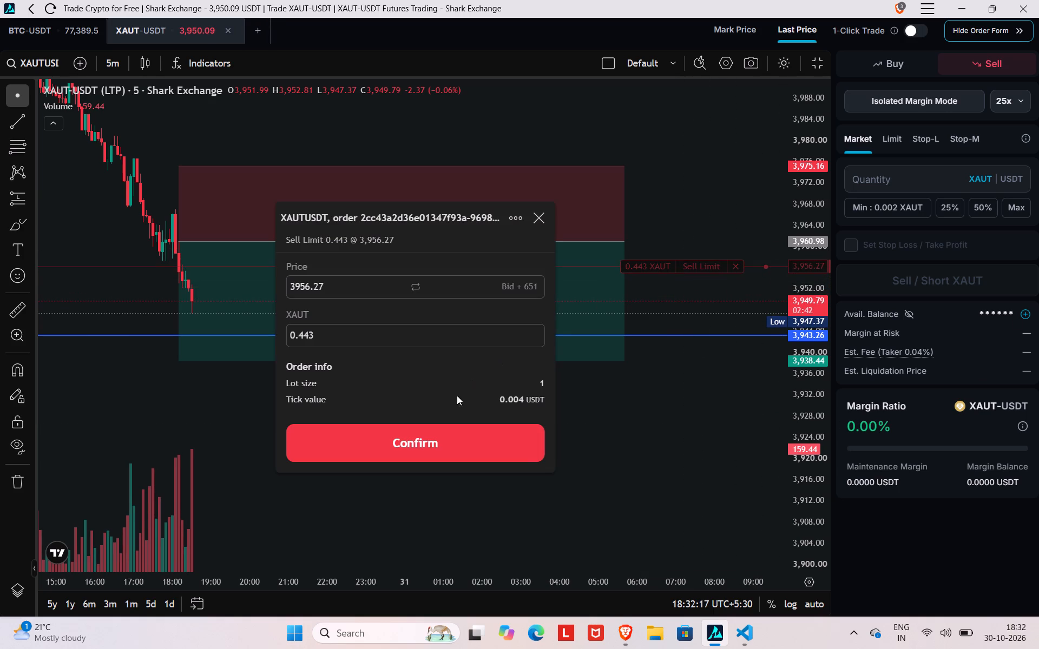
click(409, 436)
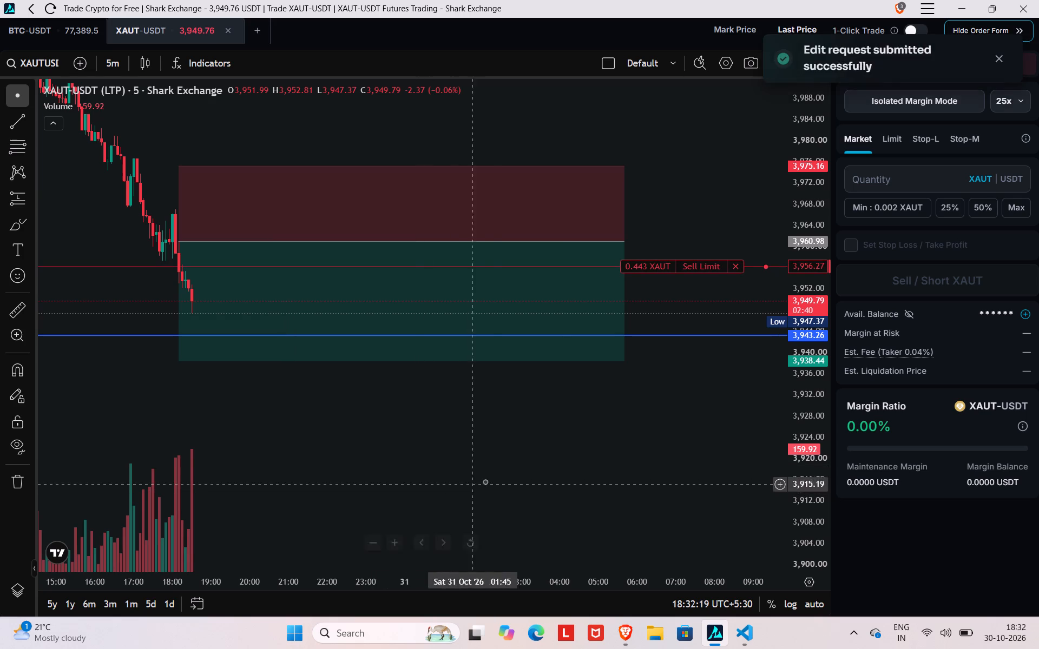
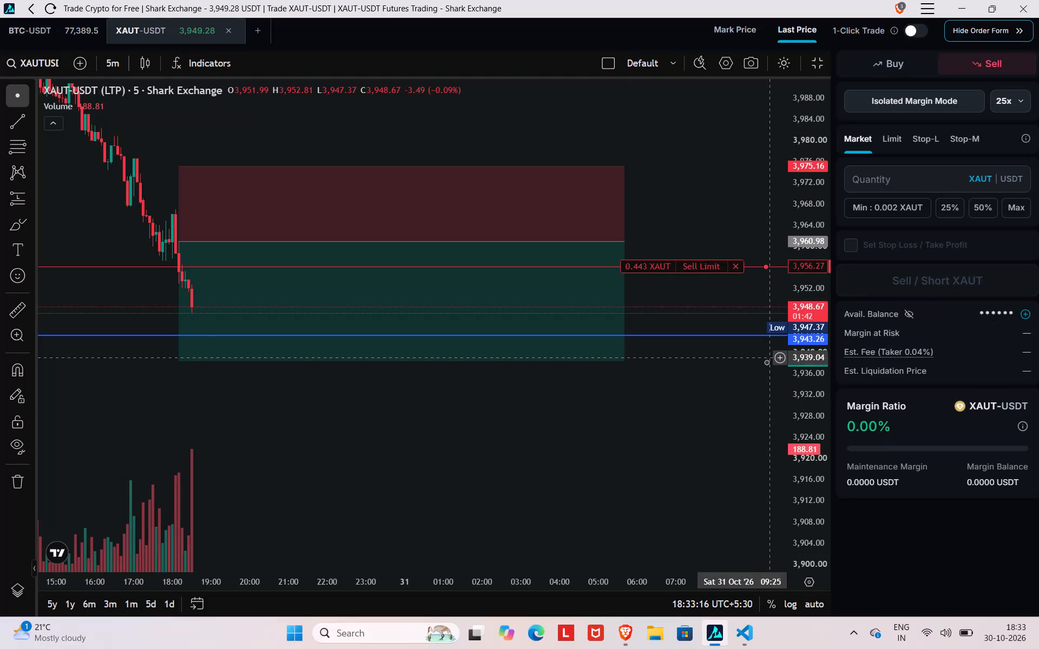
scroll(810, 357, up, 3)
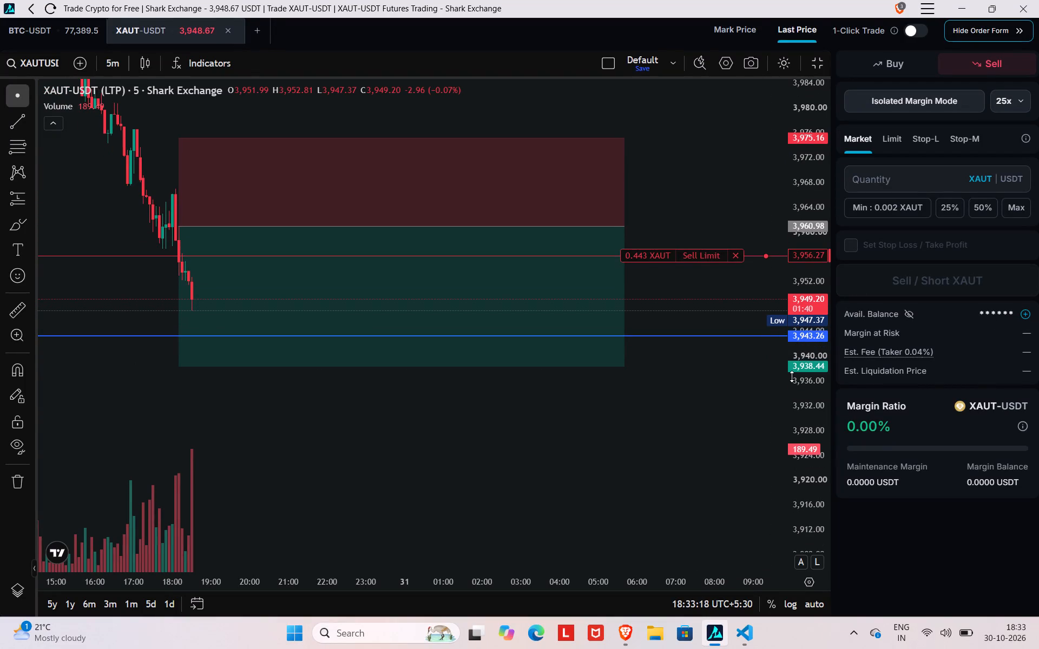
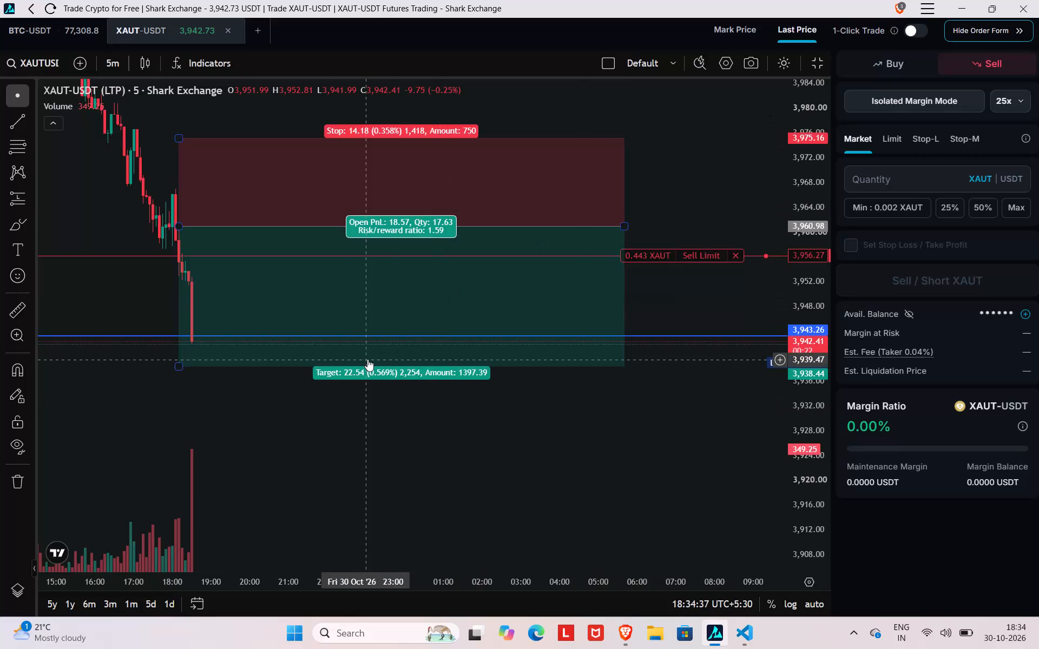
Examine the 5-minute XAUT-USDT decline around the short position box and the 0.443 XAUT sell limit order.
scroll(367, 359, down, 5)
drag(370, 395, 341, 344)
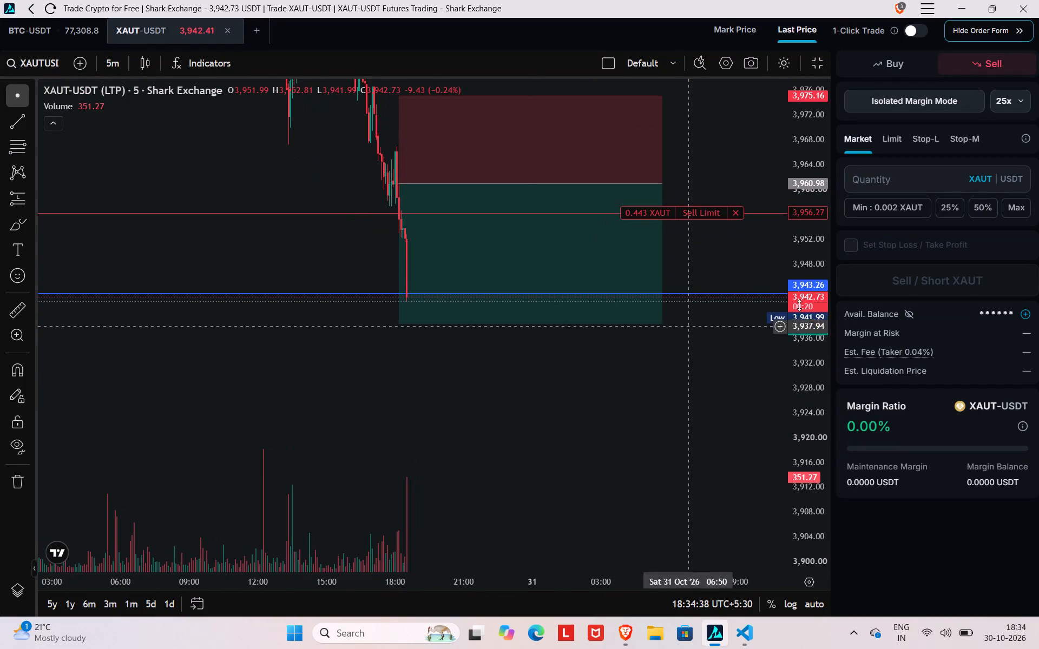
scroll(805, 332, down, 6)
drag(714, 359, 657, 342)
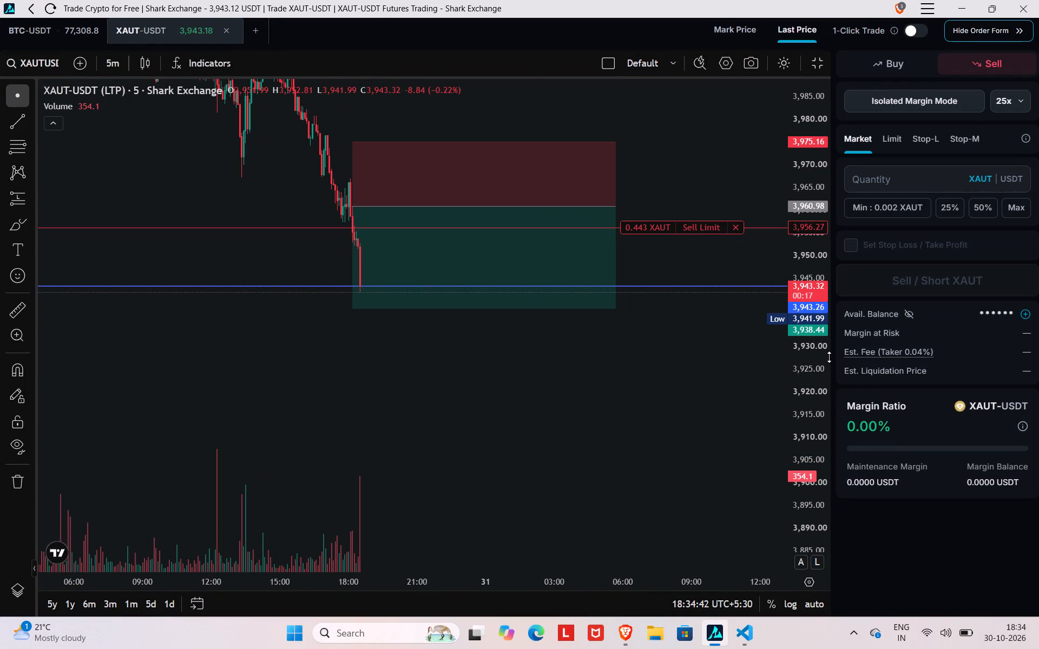
scroll(813, 355, down, 4)
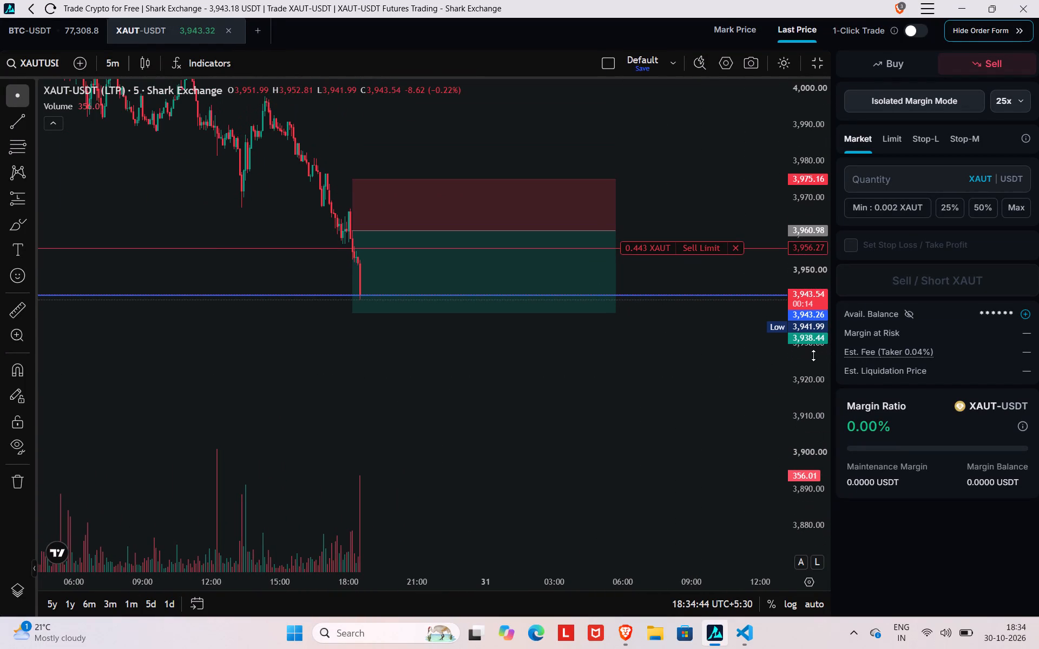
drag(581, 370, 623, 339)
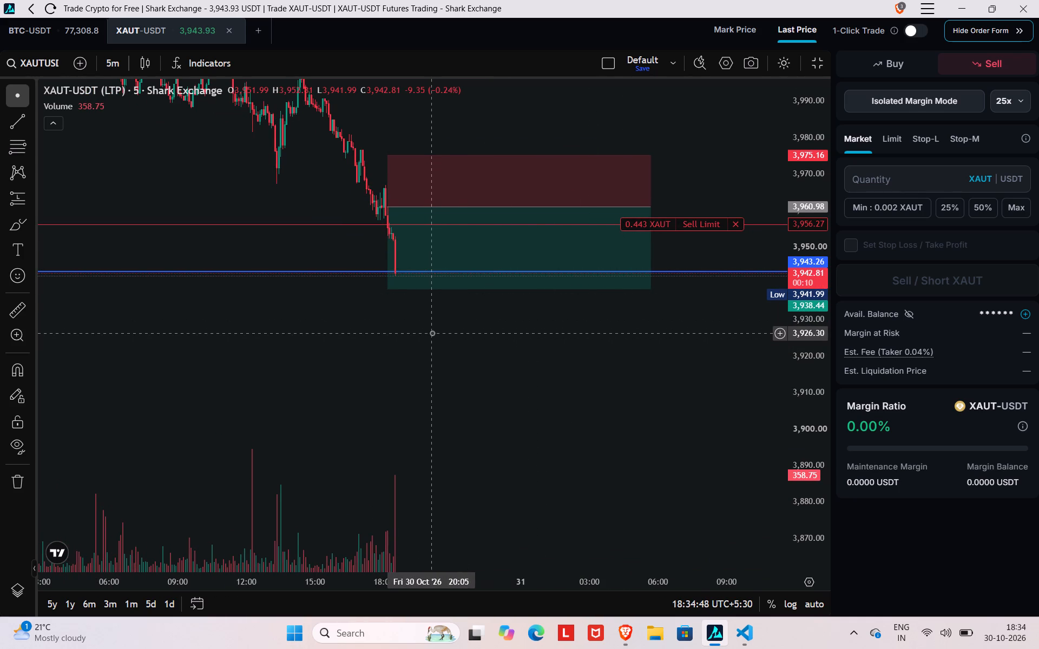
drag(432, 333, 396, 337)
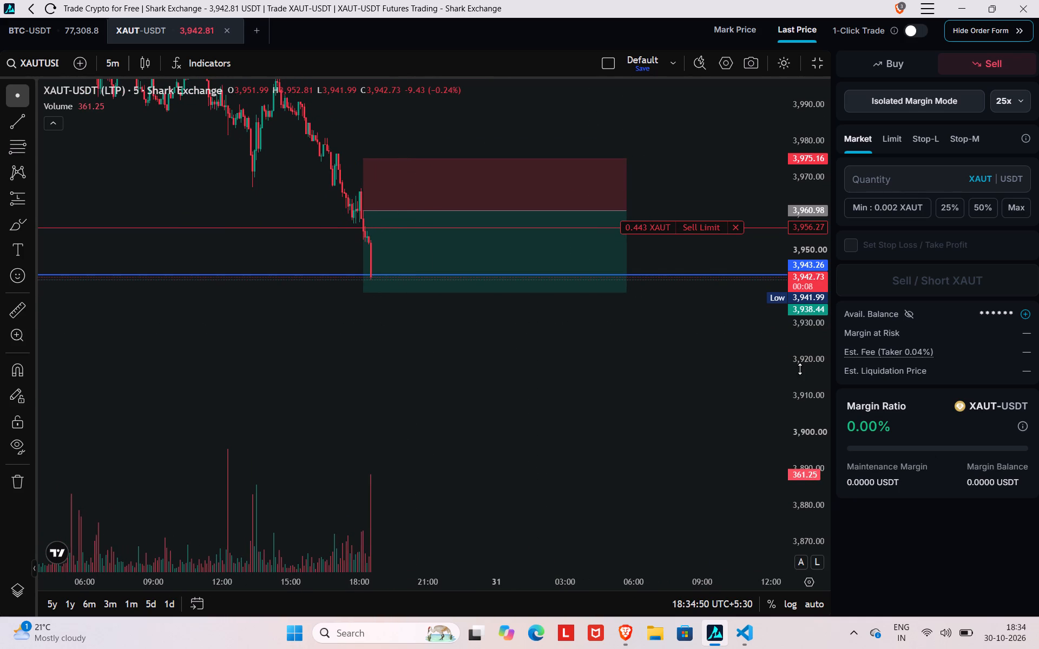
scroll(801, 369, down, 3)
scroll(703, 385, up, 3)
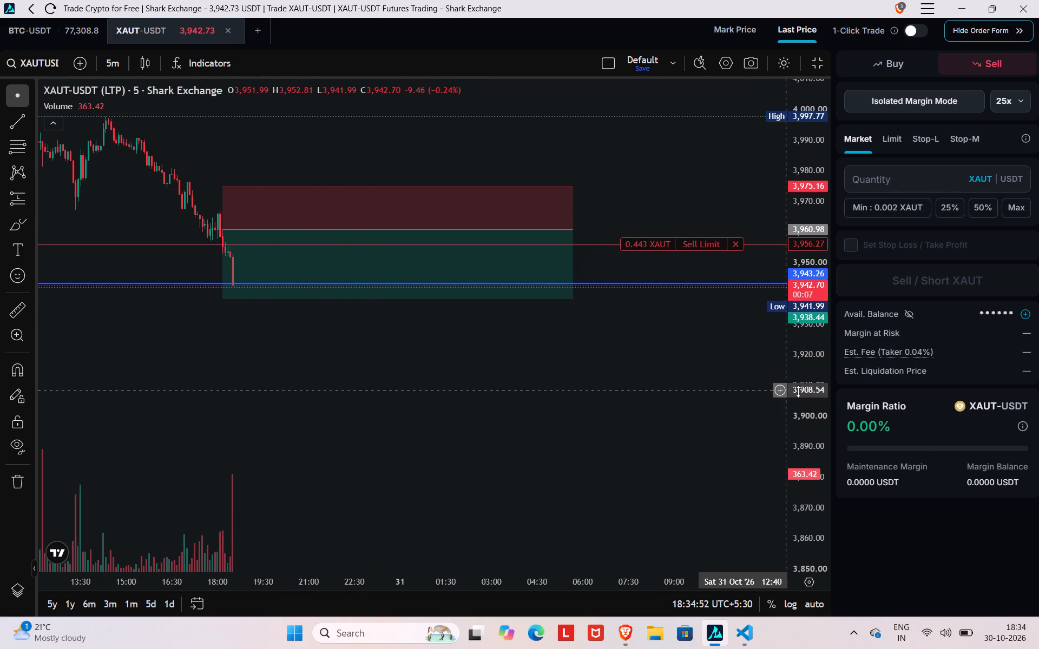
Inspect the newest 5-minute candles up close around the blue 3,943.26 price line and the short position's target.
scroll(797, 390, up, 13)
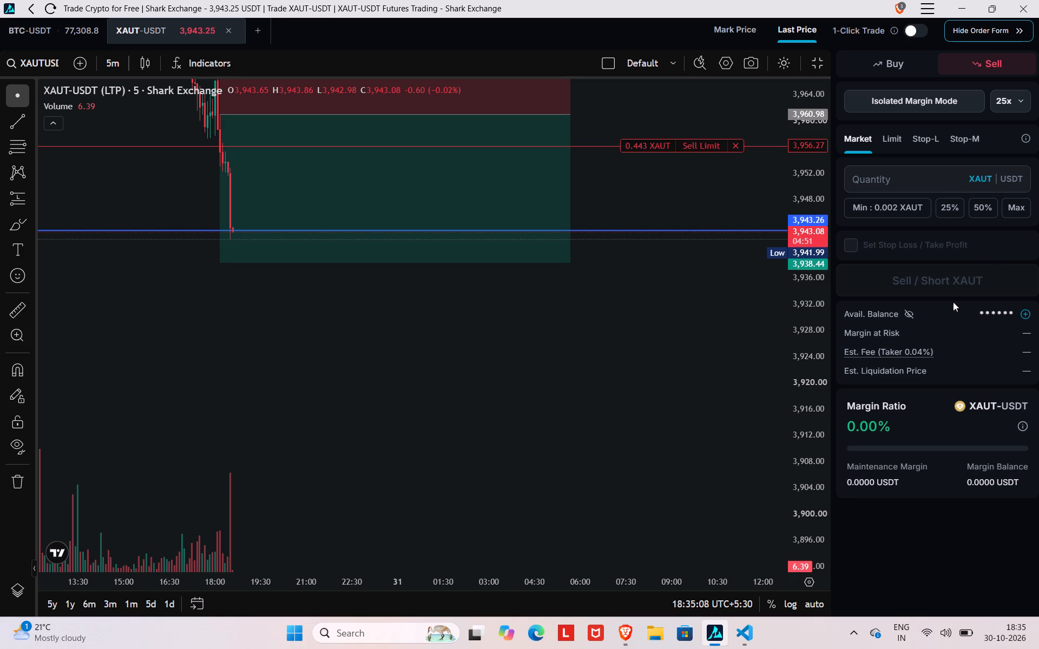
scroll(547, 374, down, 2)
scroll(544, 372, up, 1)
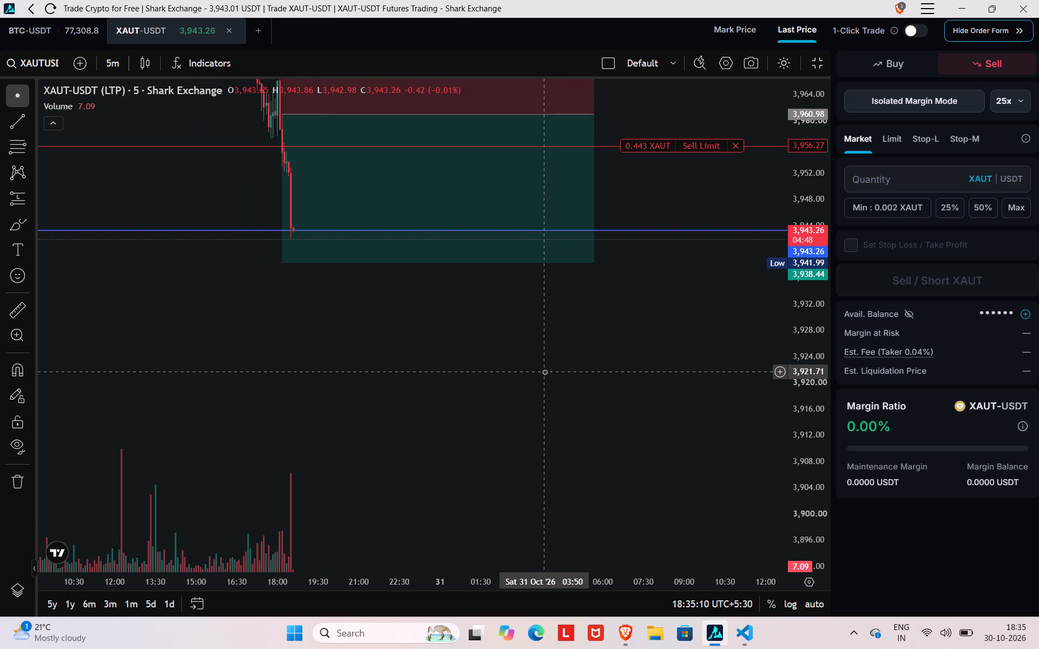
scroll(816, 328, up, 5)
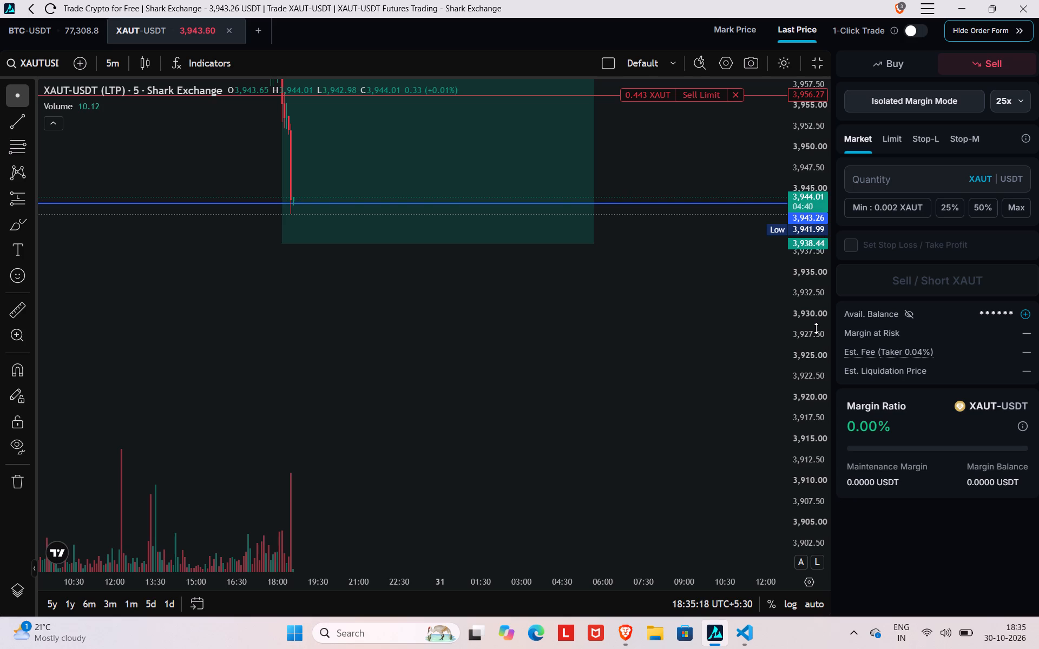
scroll(816, 328, up, 2)
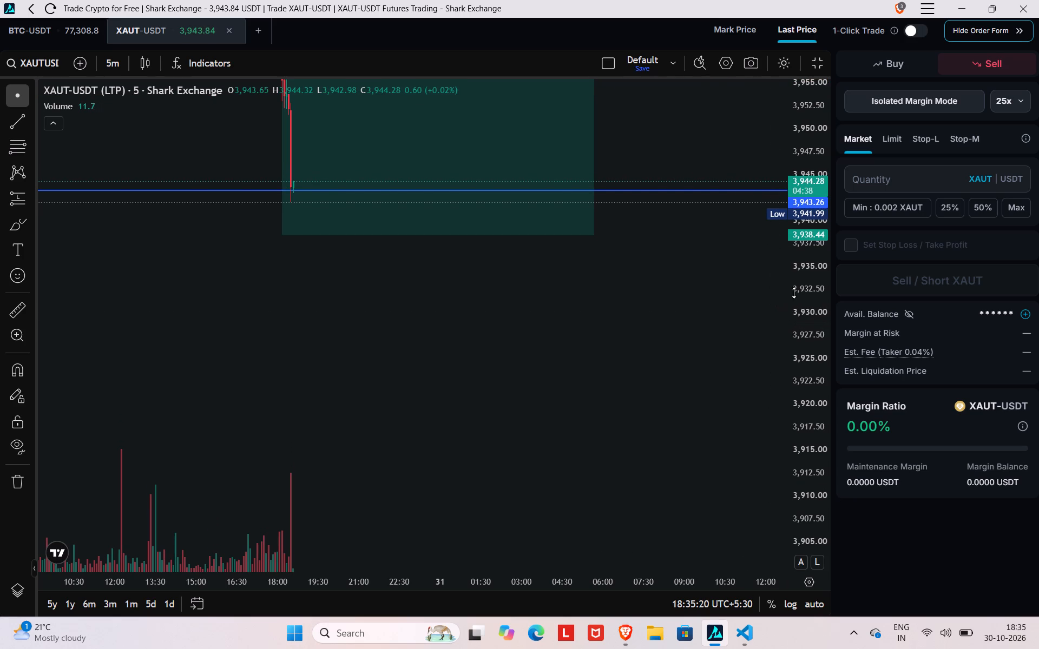
Review the wider XAUT-USDT decline since 29 October against the short position's stop, entry and target levels.
scroll(798, 290, down, 7)
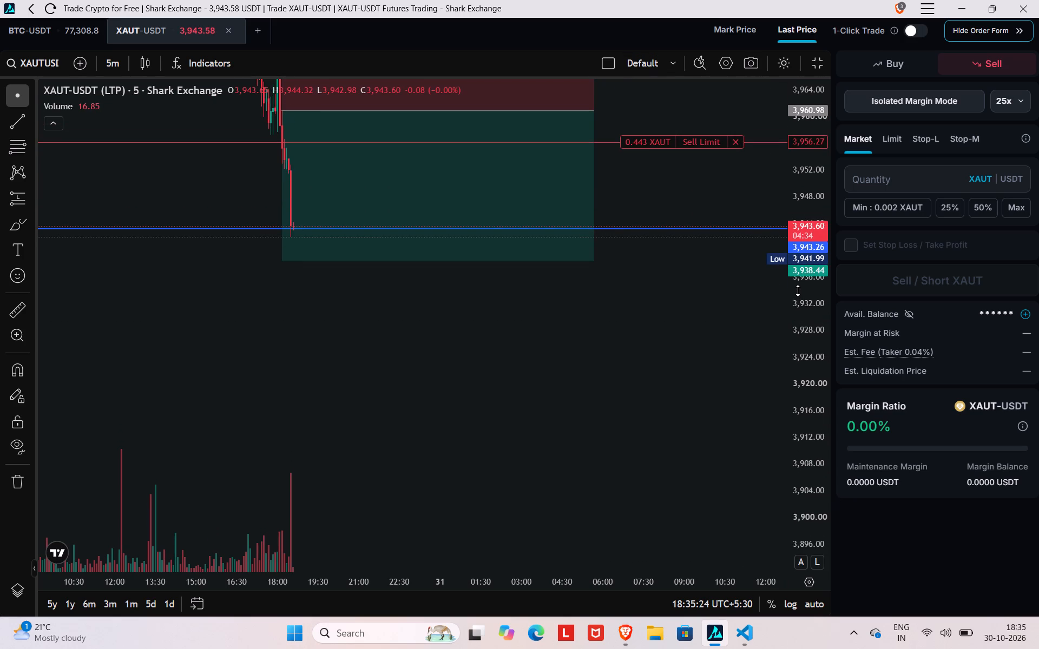
scroll(798, 290, down, 5)
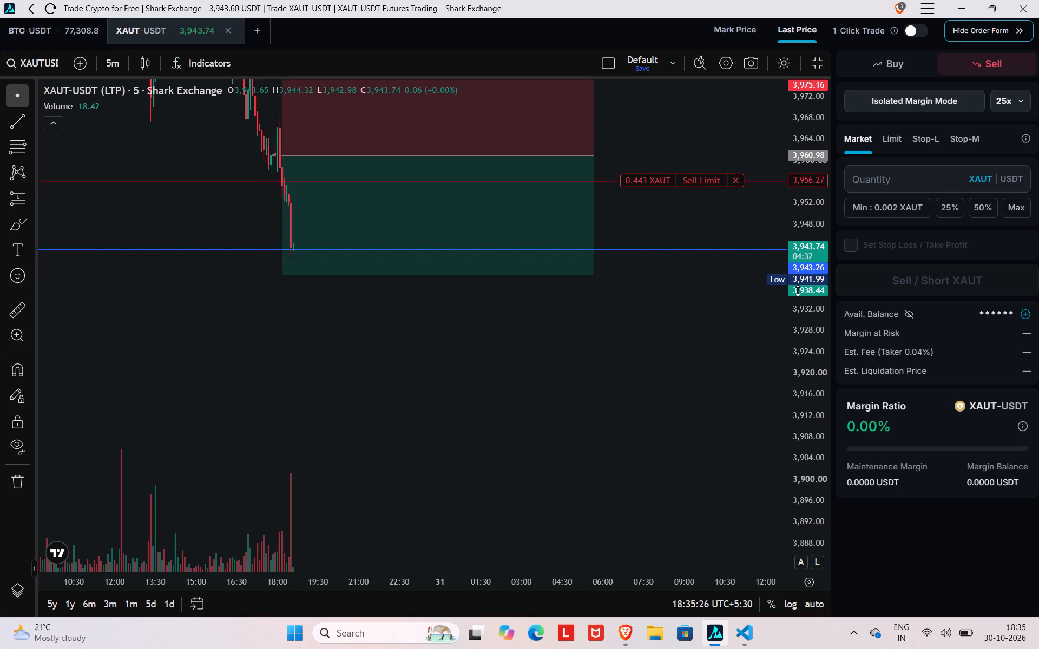
drag(663, 323, 518, 418)
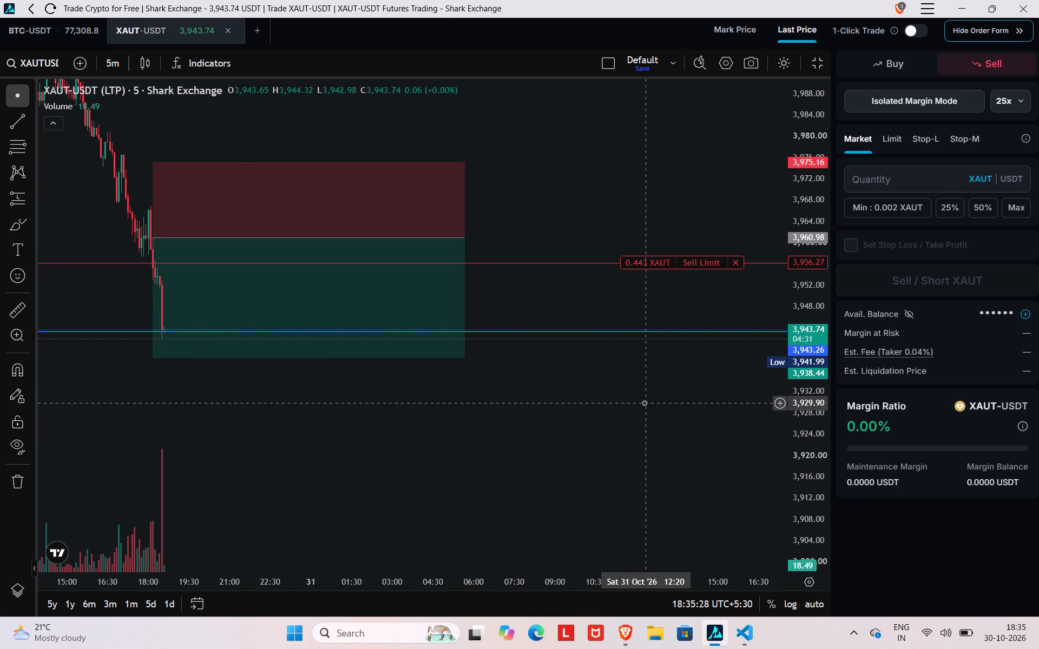
scroll(644, 402, down, 9)
drag(642, 402, 576, 400)
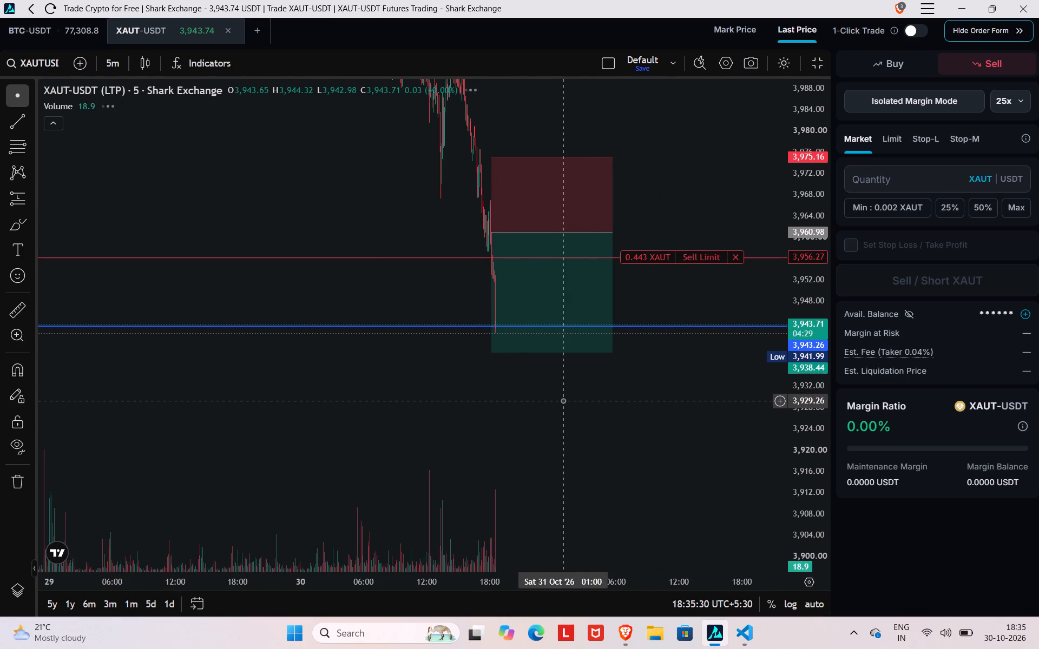
drag(375, 343, 358, 390)
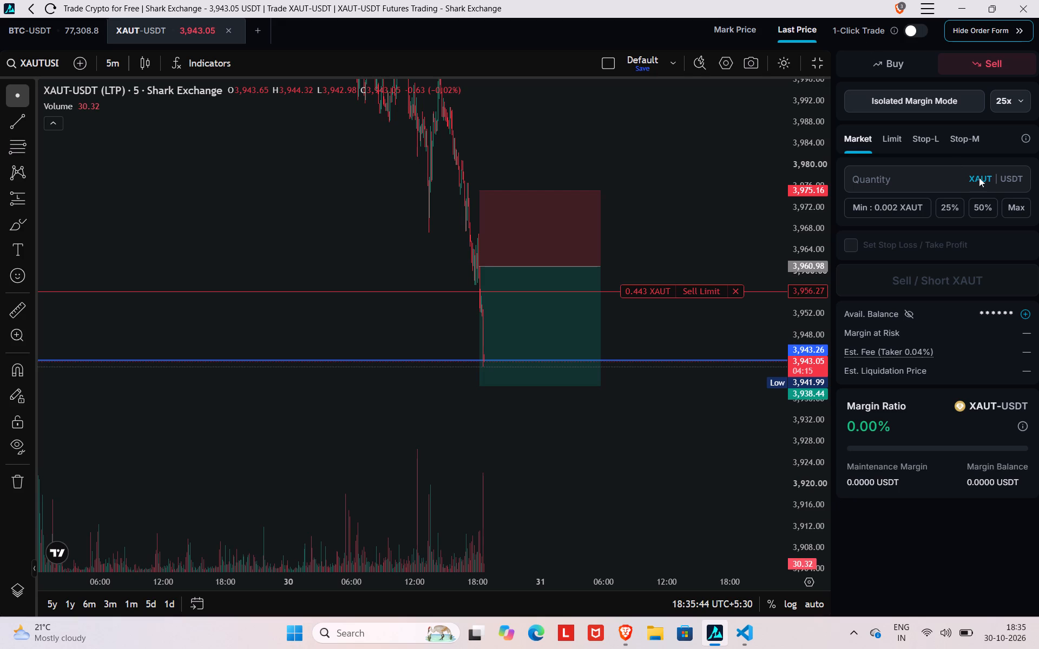
Inspect the latest candles in detail between the short position's entry level and its target, including the sell limit line.
scroll(798, 332, up, 4)
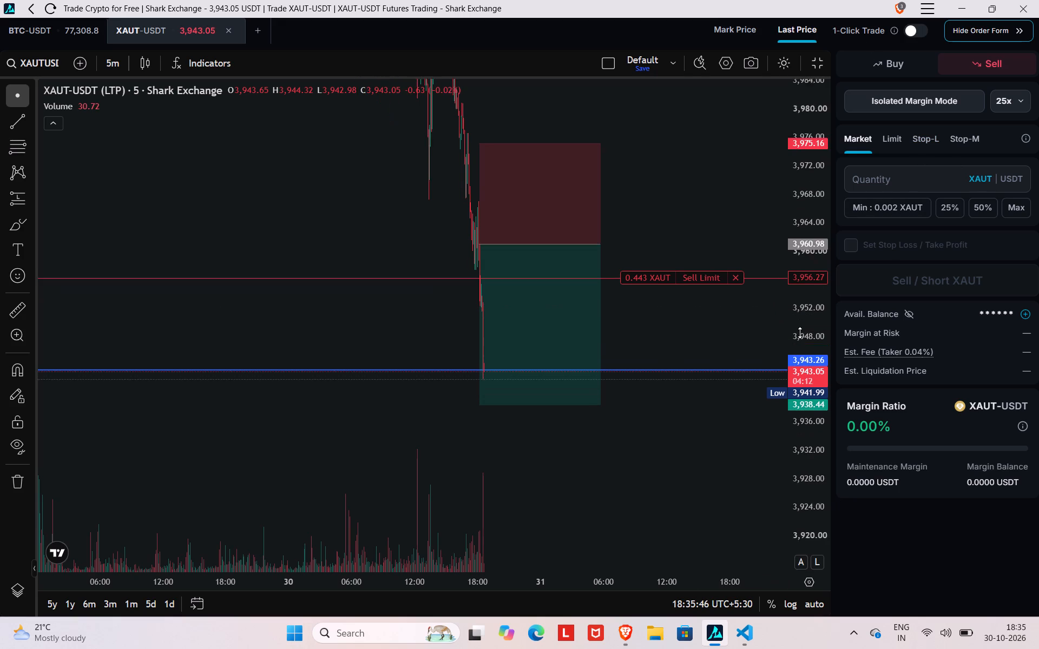
scroll(800, 333, up, 17)
scroll(690, 359, up, 6)
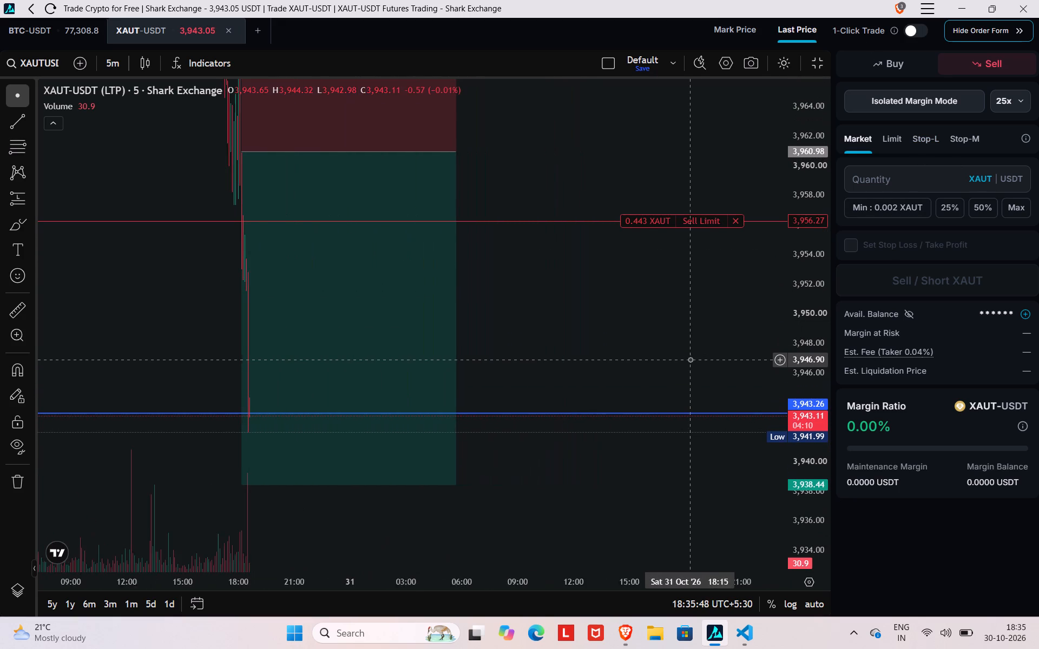
scroll(690, 359, up, 4)
drag(616, 356, 814, 362)
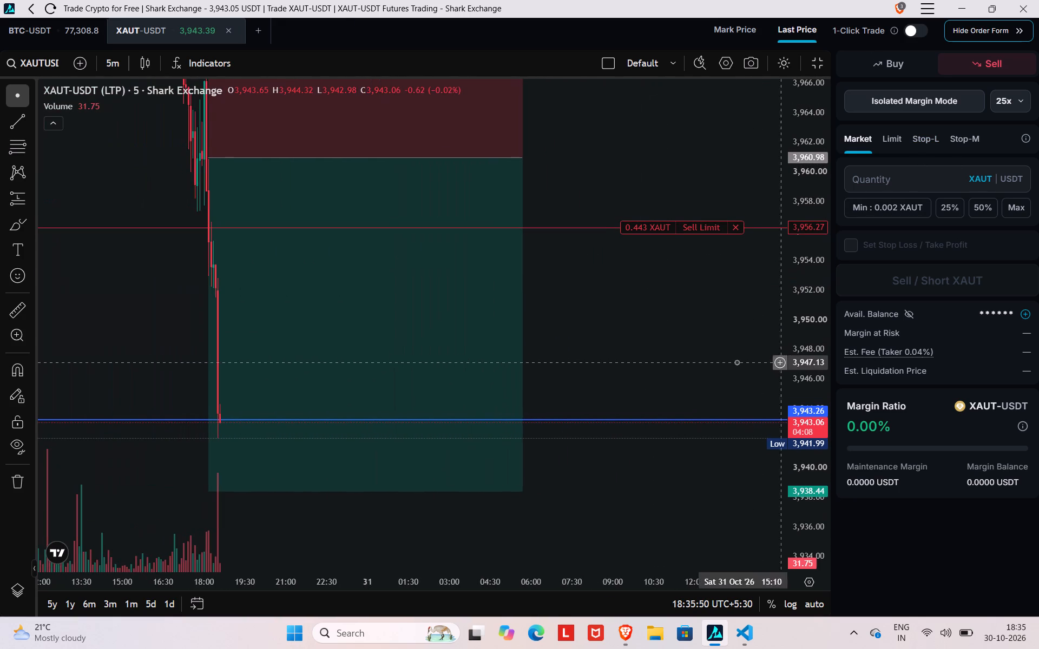
scroll(725, 366, up, 6)
drag(616, 360, 818, 380)
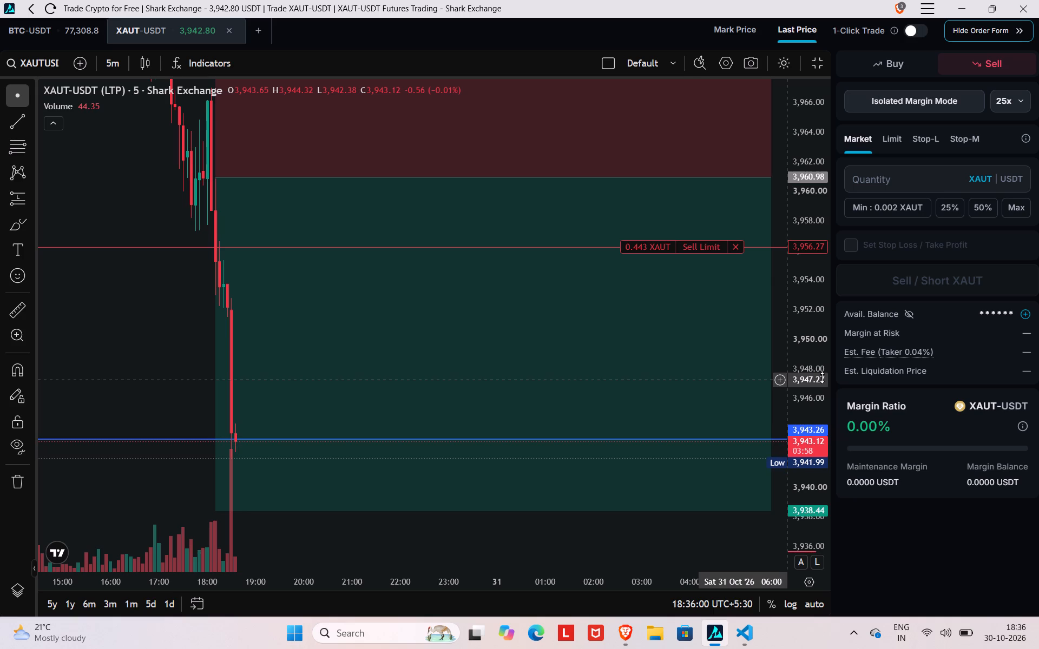
Monitor the current price around the blue 3,943.26 line and compare it with the session low and the short position's target.
scroll(811, 321, down, 4)
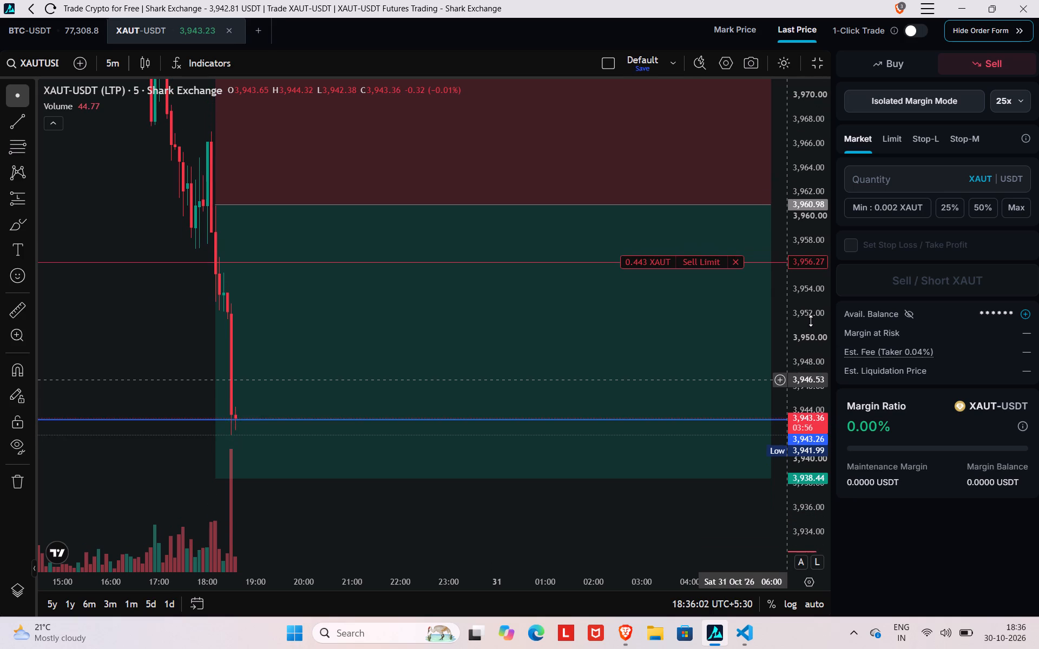
scroll(462, 325, down, 5)
drag(327, 357, 315, 277)
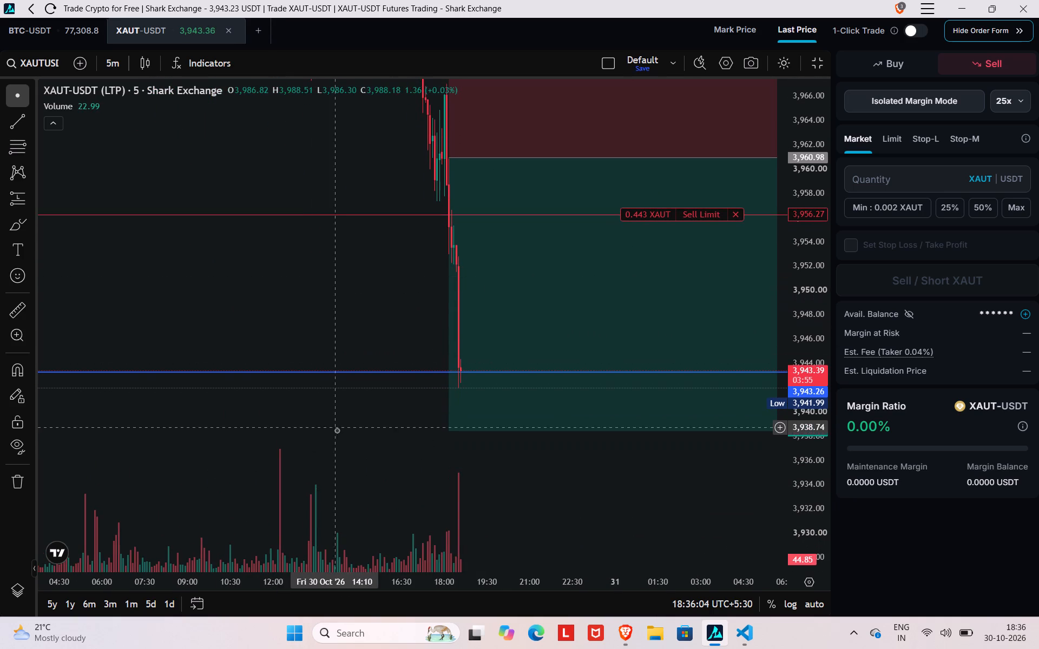
drag(337, 431, 304, 398)
drag(639, 466, 551, 432)
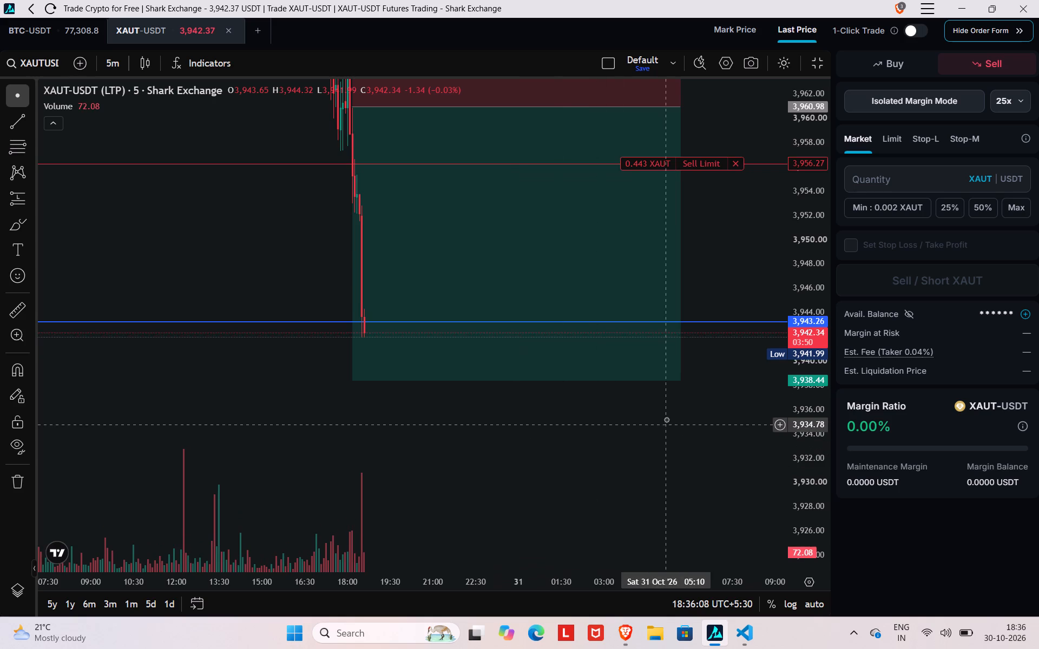
drag(666, 419, 295, 400)
drag(295, 400, 683, 453)
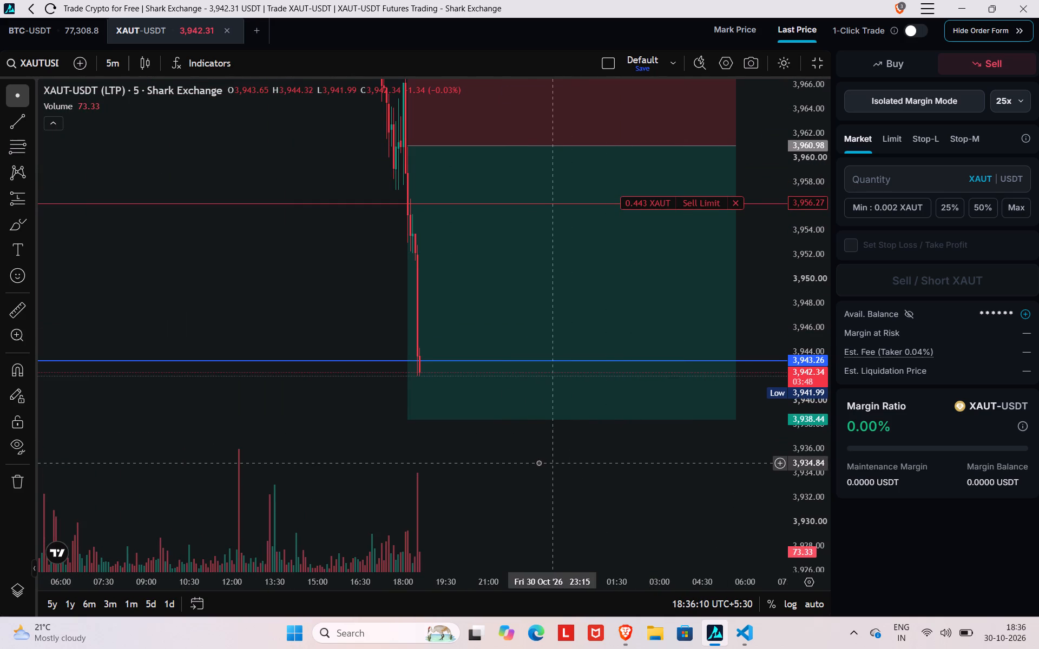
drag(538, 462, 535, 431)
scroll(800, 387, down, 1)
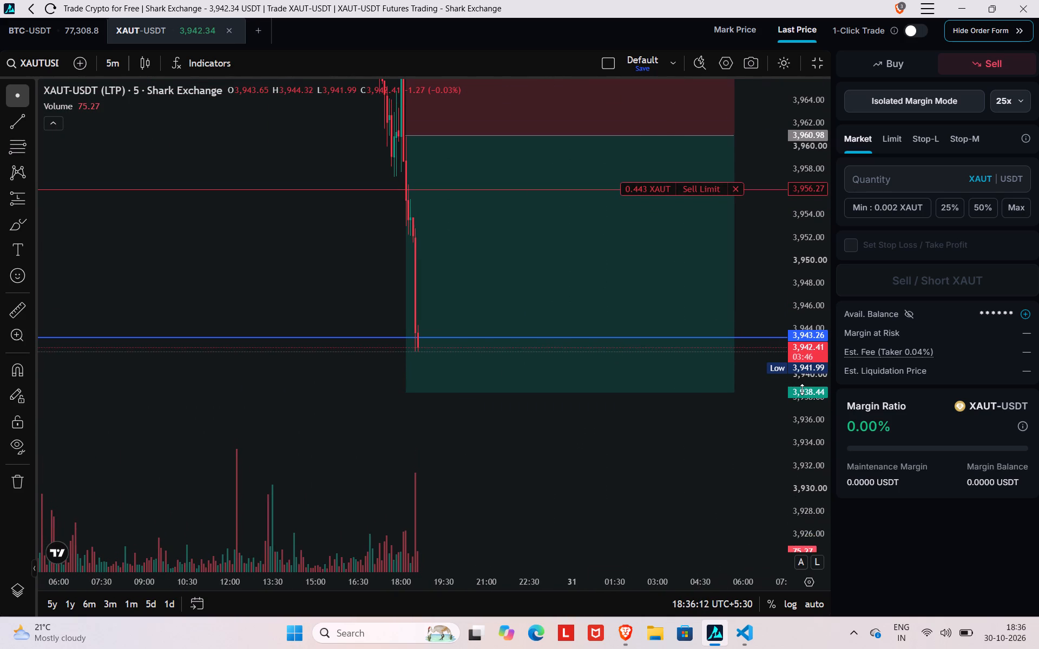
scroll(802, 389, down, 2)
scroll(694, 421, up, 3)
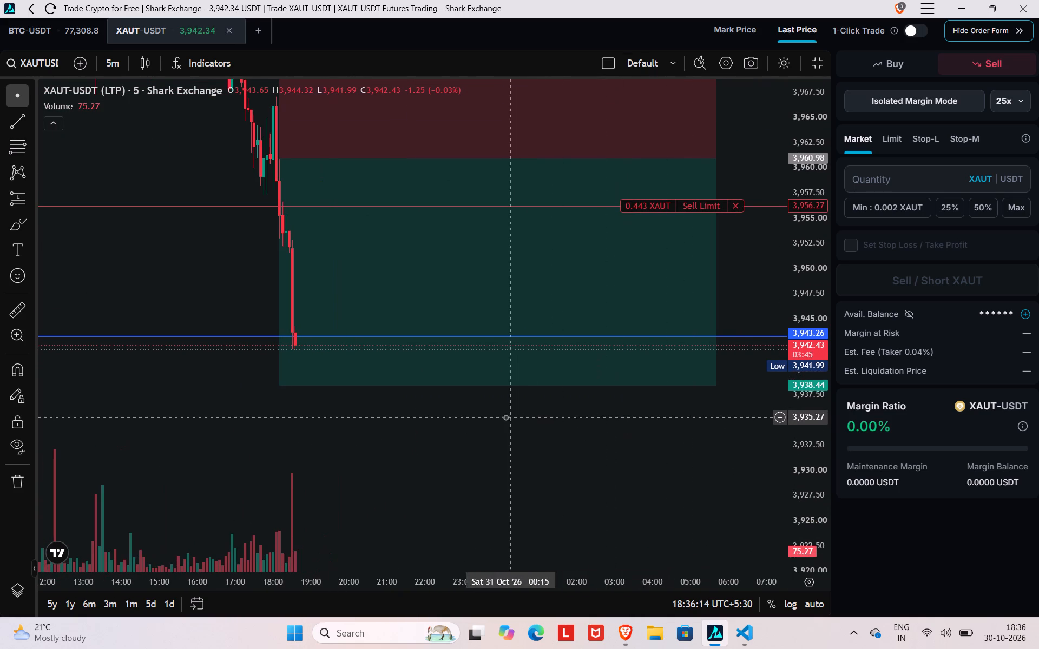
click(498, 419)
drag(498, 419, 497, 419)
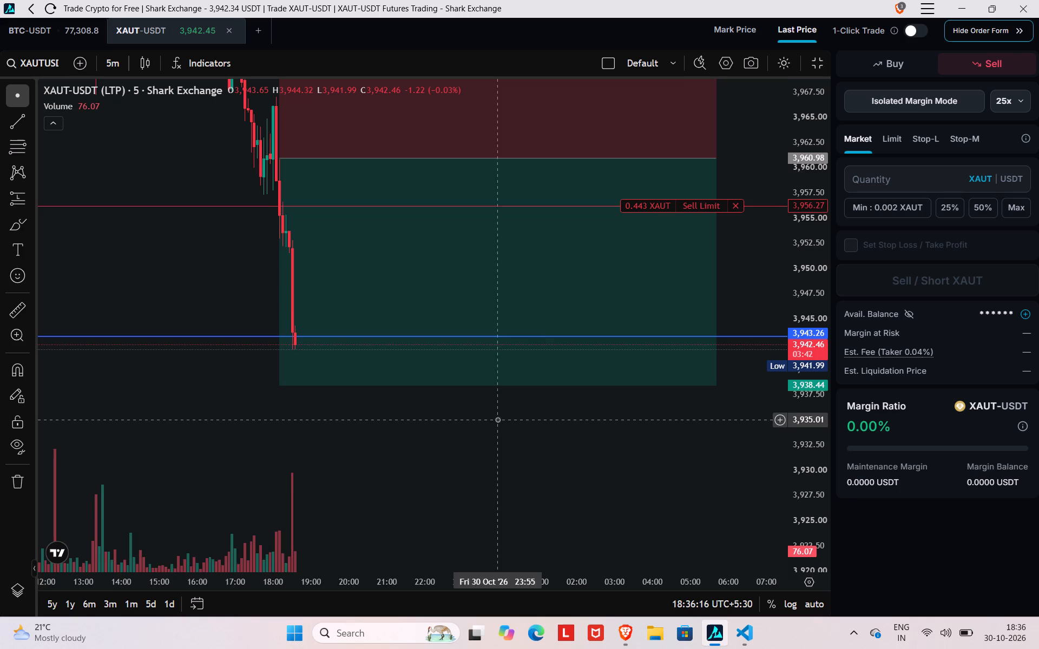
drag(497, 419, 456, 408)
drag(356, 406, 384, 388)
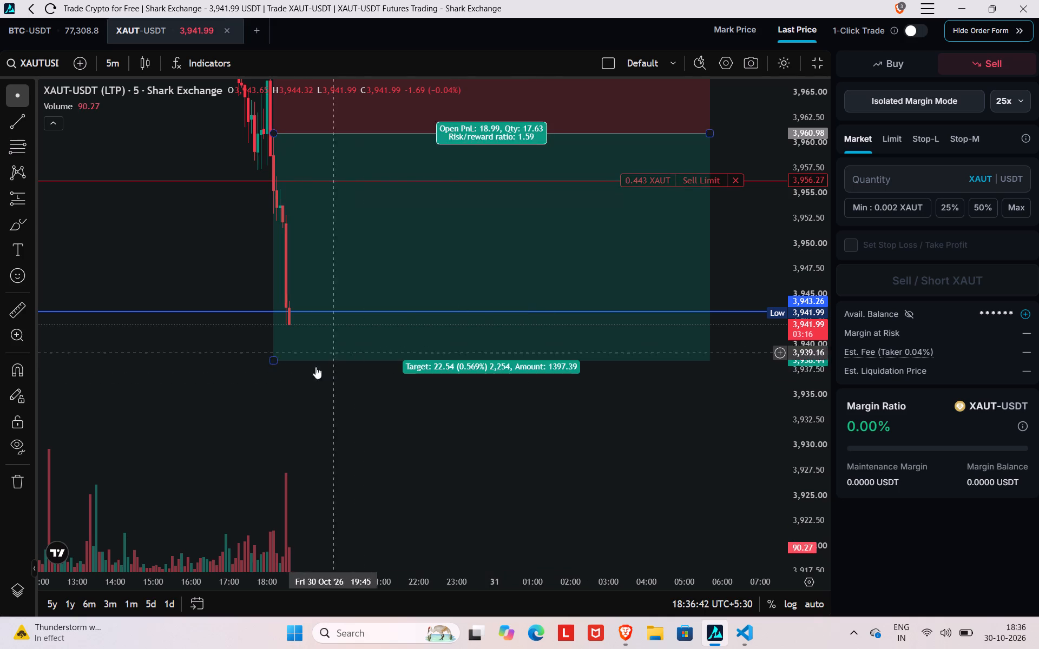
Follow the fresh drop on the 5-minute chart and compare the newest candle with the short position's target.
scroll(222, 370, down, 3)
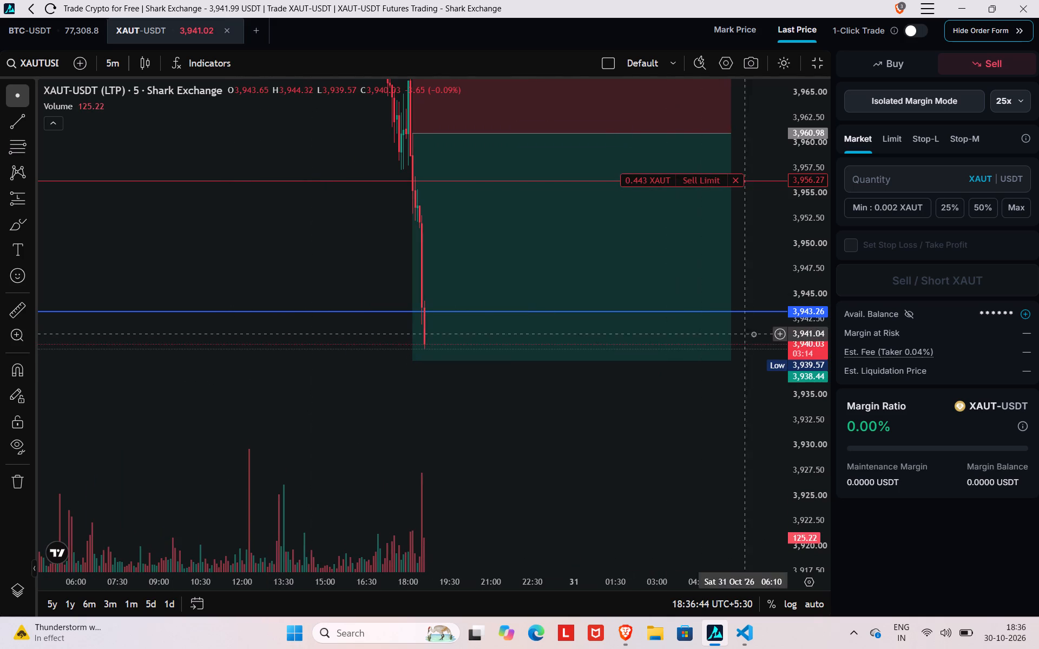
scroll(798, 378, down, 5)
drag(705, 398, 703, 398)
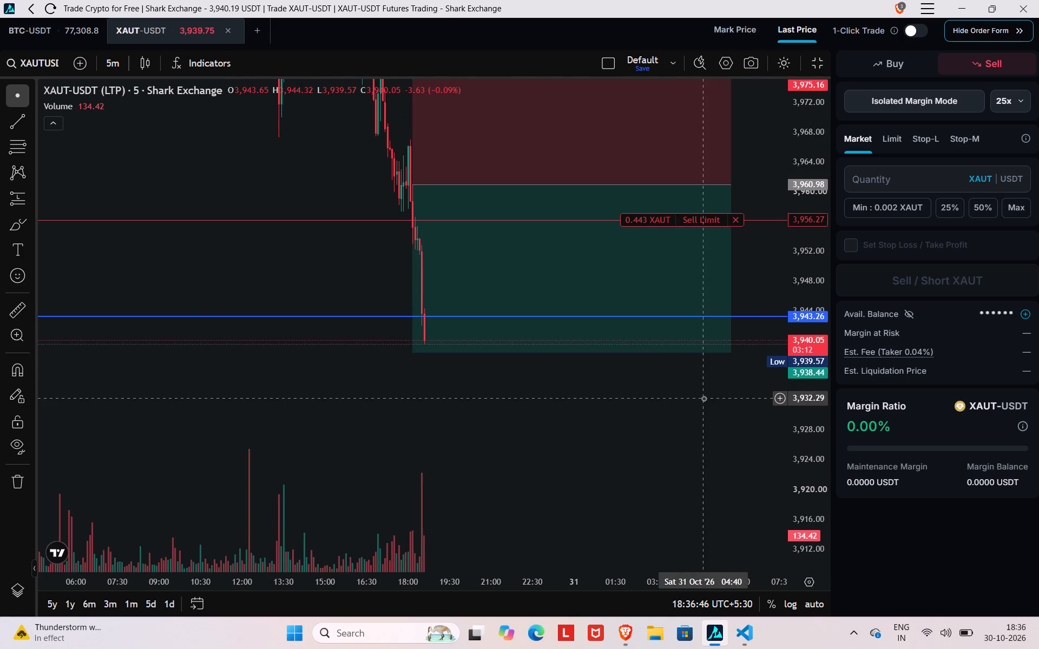
drag(703, 398, 667, 366)
scroll(814, 391, down, 4)
scroll(705, 410, up, 2)
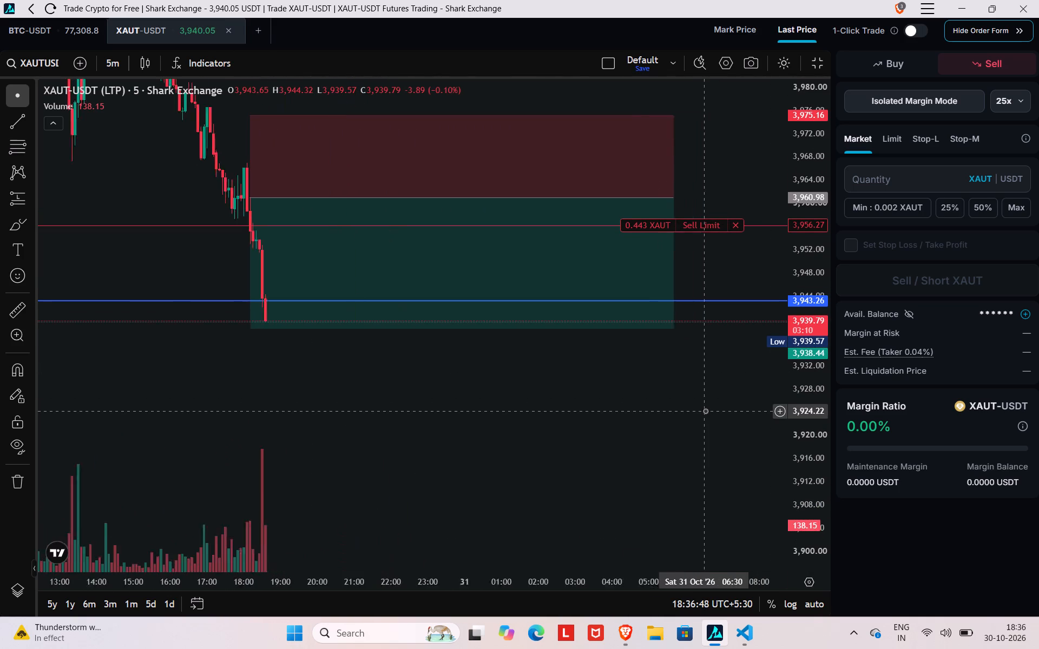
scroll(705, 410, up, 4)
drag(602, 408, 681, 354)
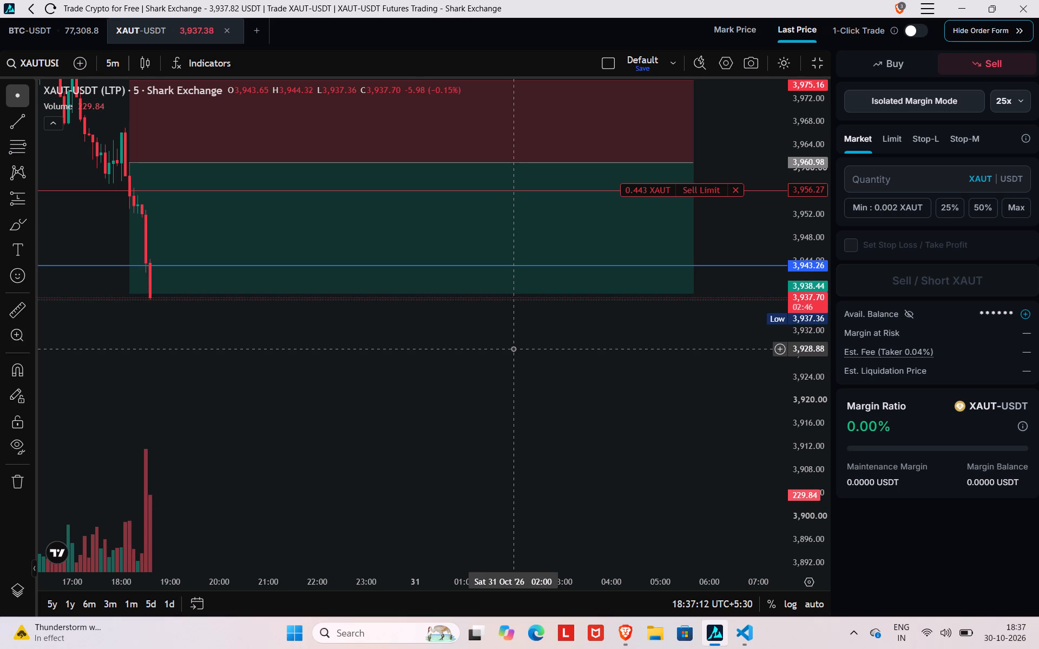
Review the broader 5-minute downtrend from the chart's recent high down to the latest low beyond the short position's target.
scroll(792, 331, down, 7)
scroll(659, 405, down, 9)
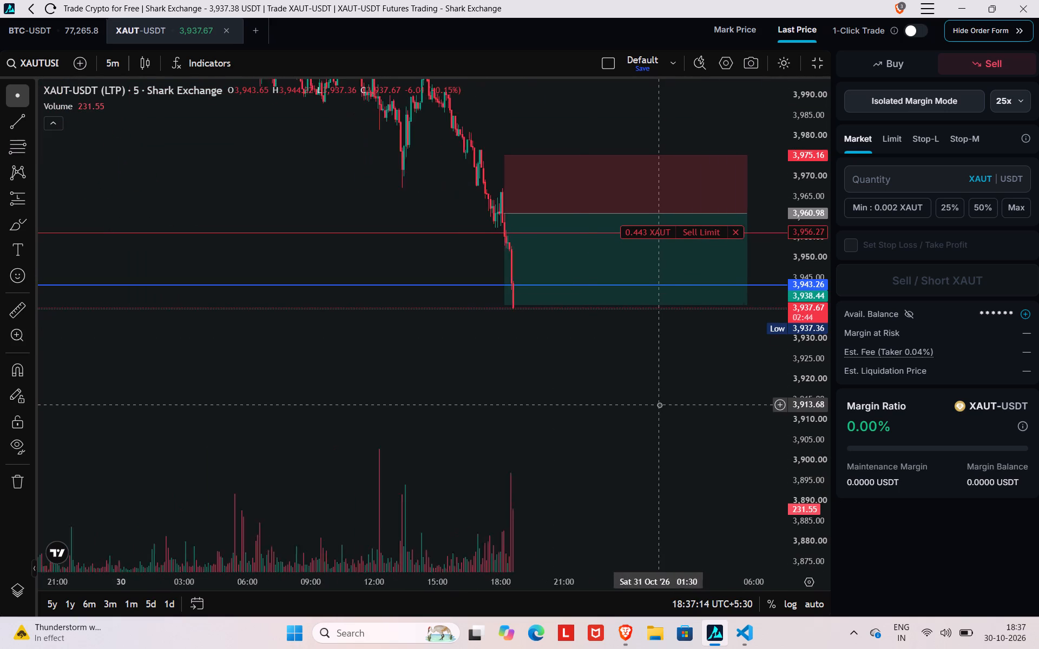
scroll(659, 405, down, 2)
drag(659, 405, 327, 311)
drag(317, 305, 386, 545)
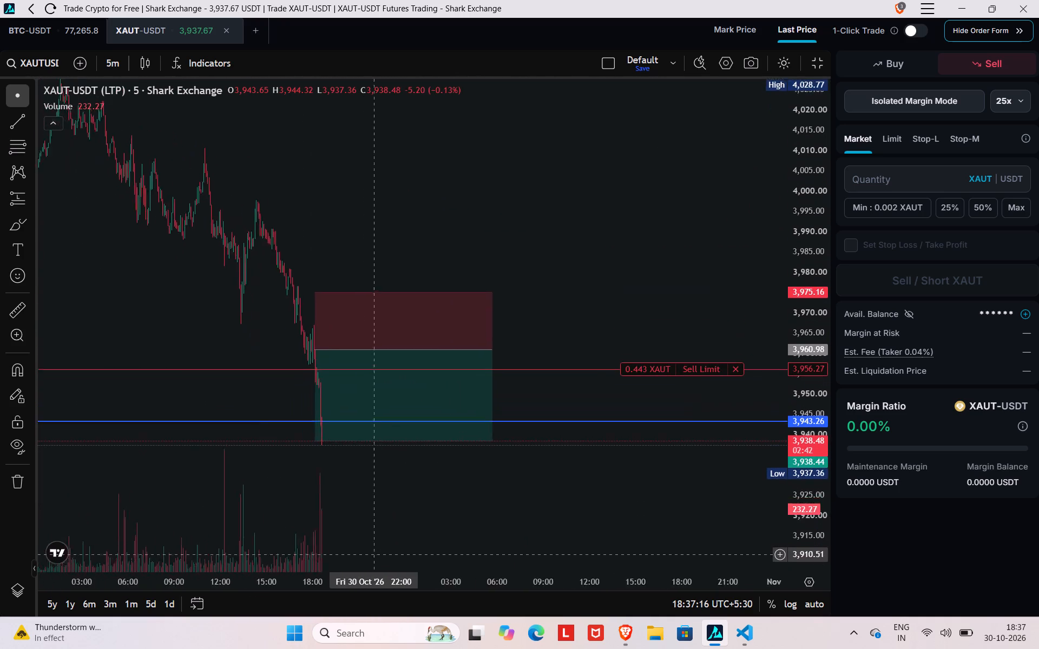
drag(386, 545, 437, 476)
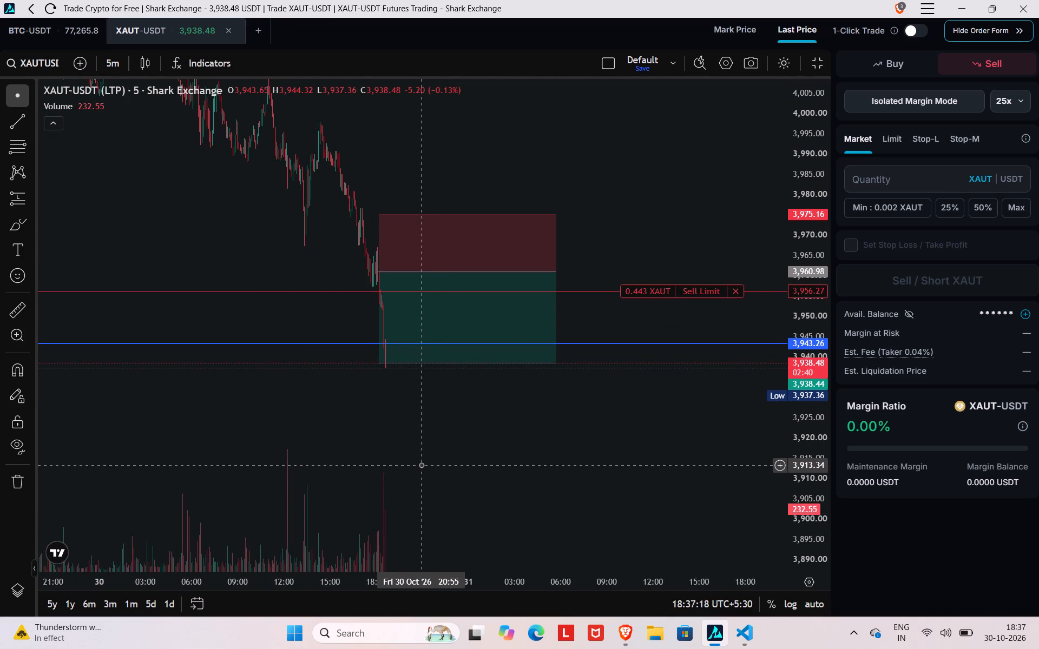